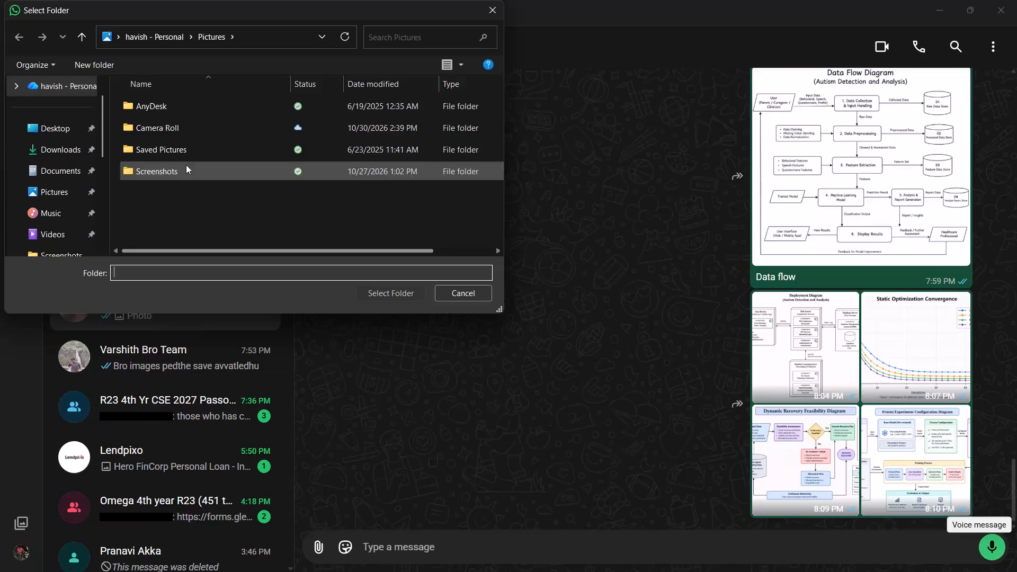
# Browse to the Downloads folder as the location for saving the chat images.
pyautogui.click(65, 149)
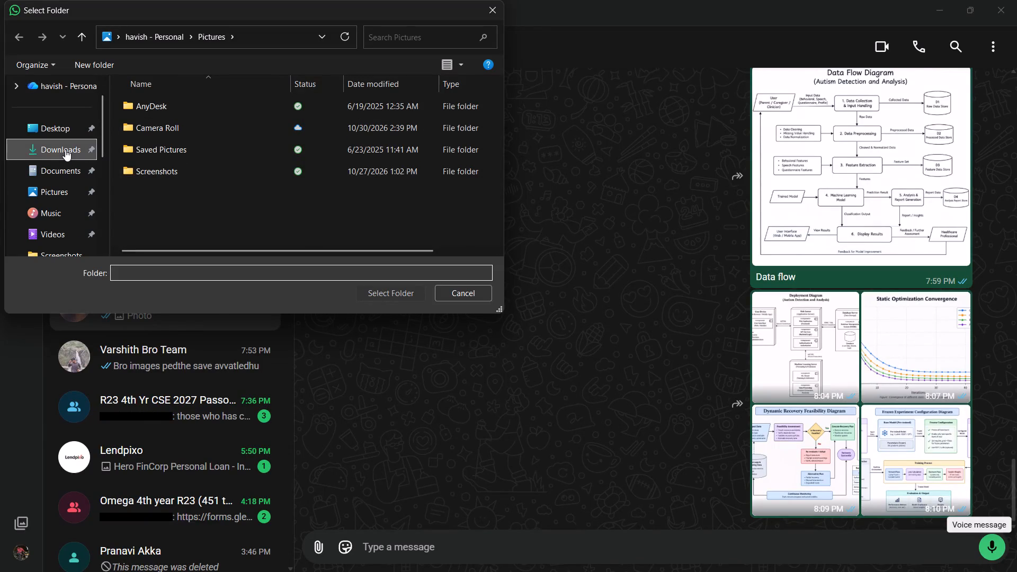
pyautogui.click(45, 81)
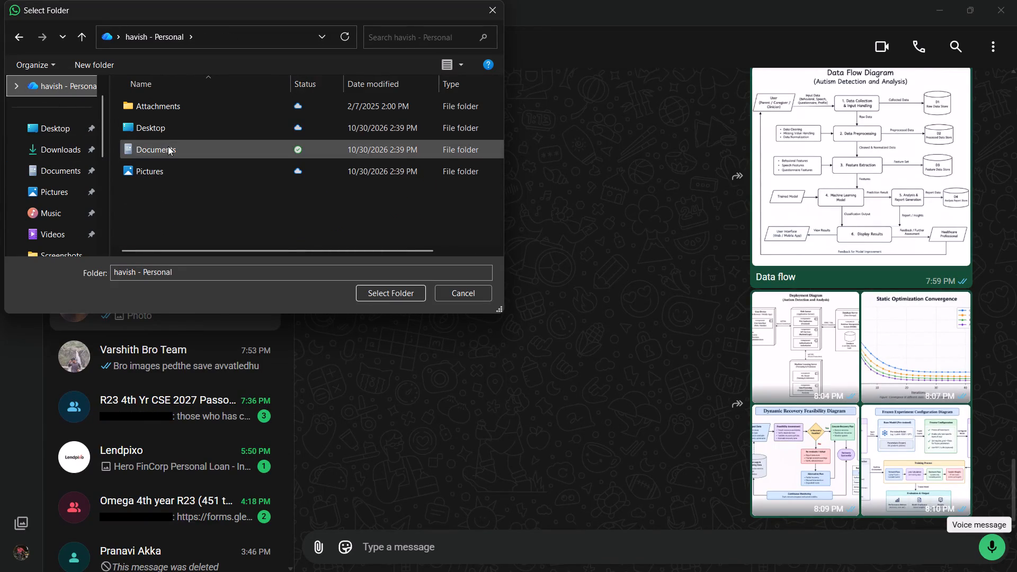
pyautogui.click(58, 149)
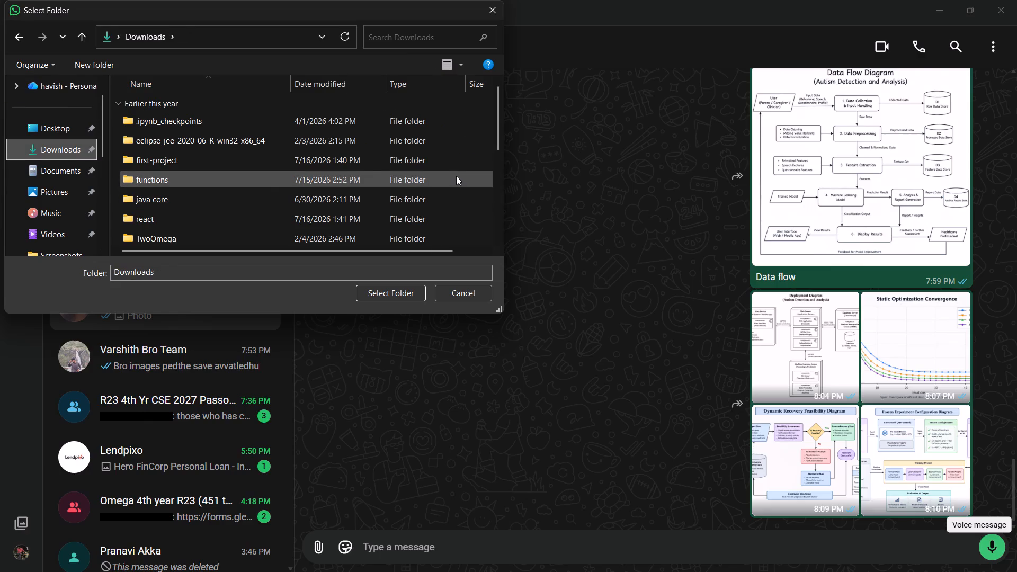
pyautogui.rightClick(454, 109)
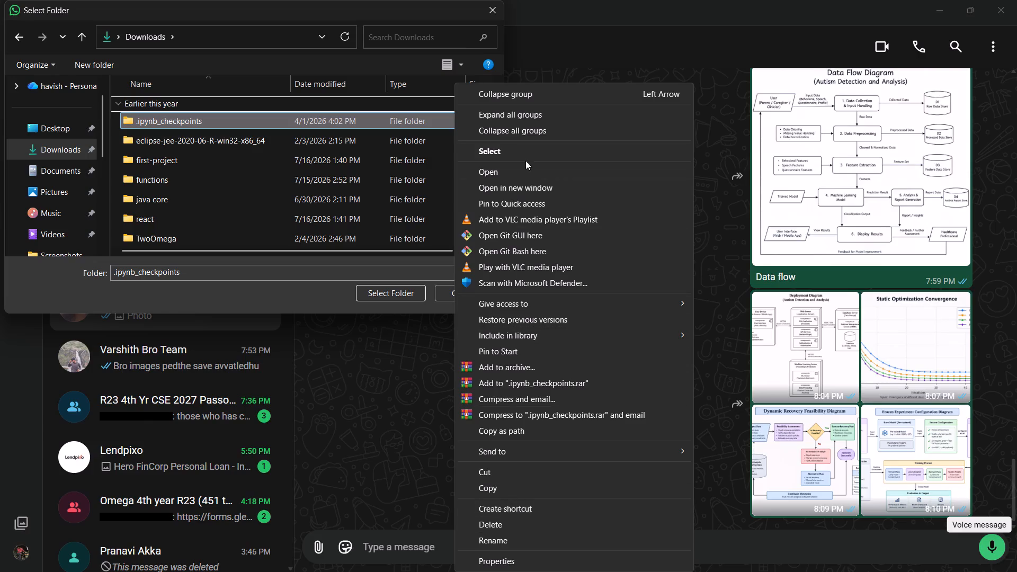
# Check the Desktop and Downloads folders, and browse to Screenshots inside Pictures as the location for saving the chat images.
pyautogui.click(407, 240)
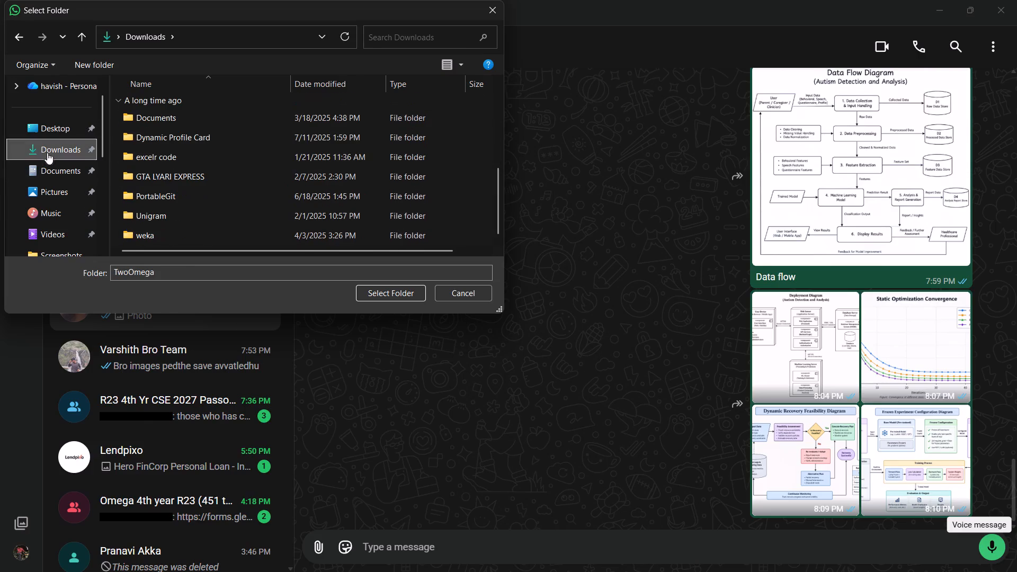
pyautogui.click(54, 122)
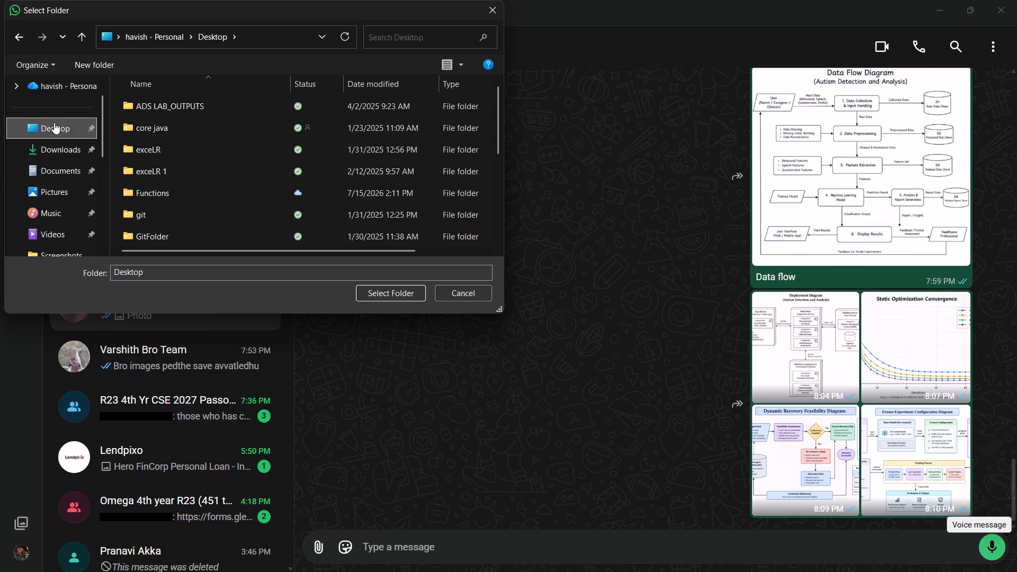
pyautogui.click(54, 144)
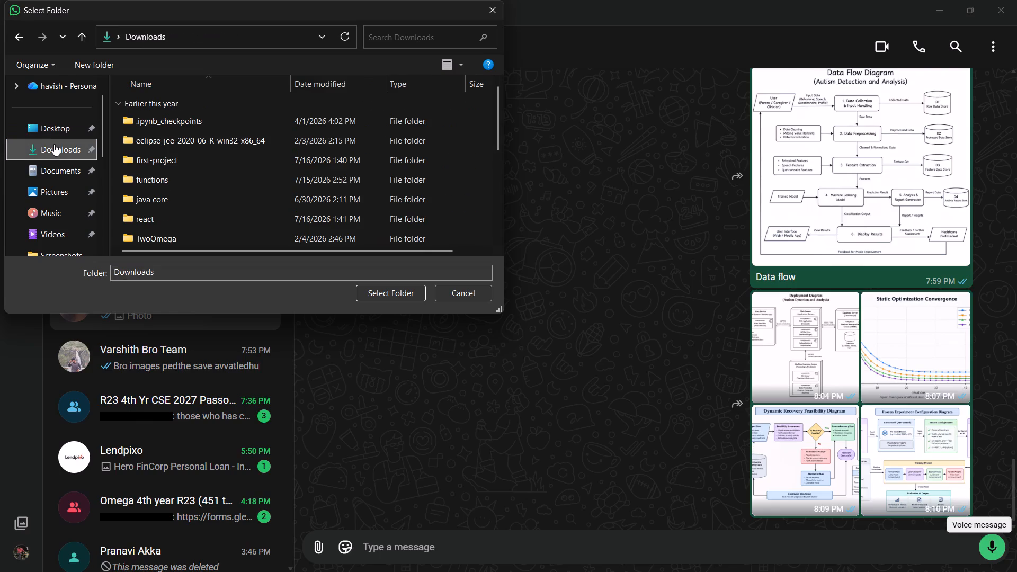
pyautogui.click(53, 188)
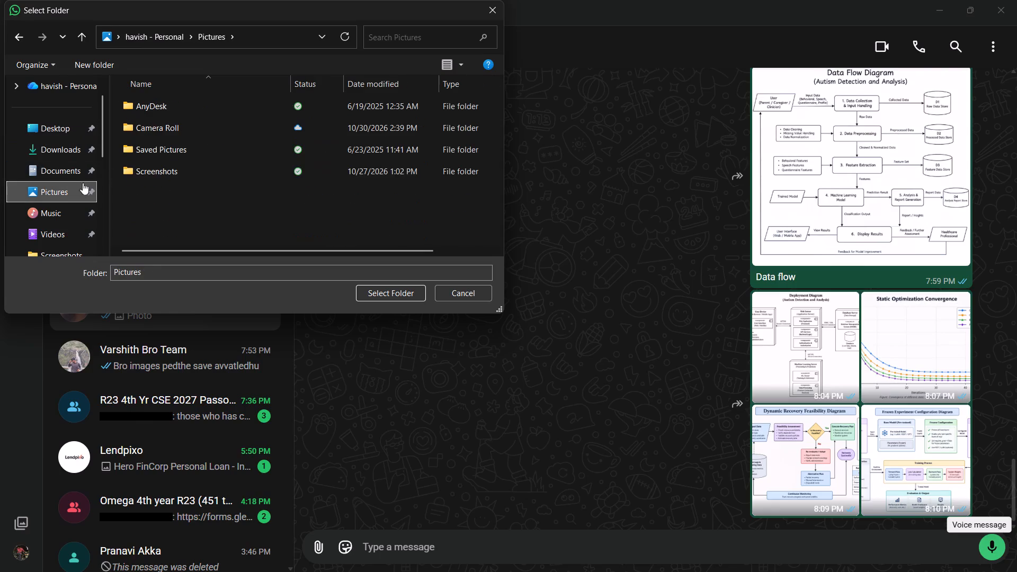
pyautogui.doubleClick(140, 166)
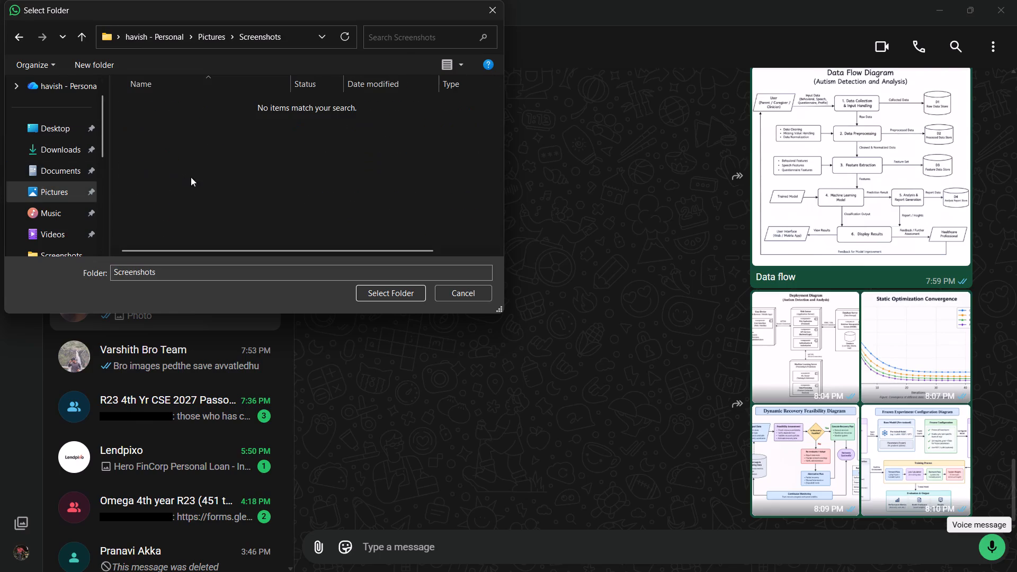
pyautogui.rightClick(210, 178)
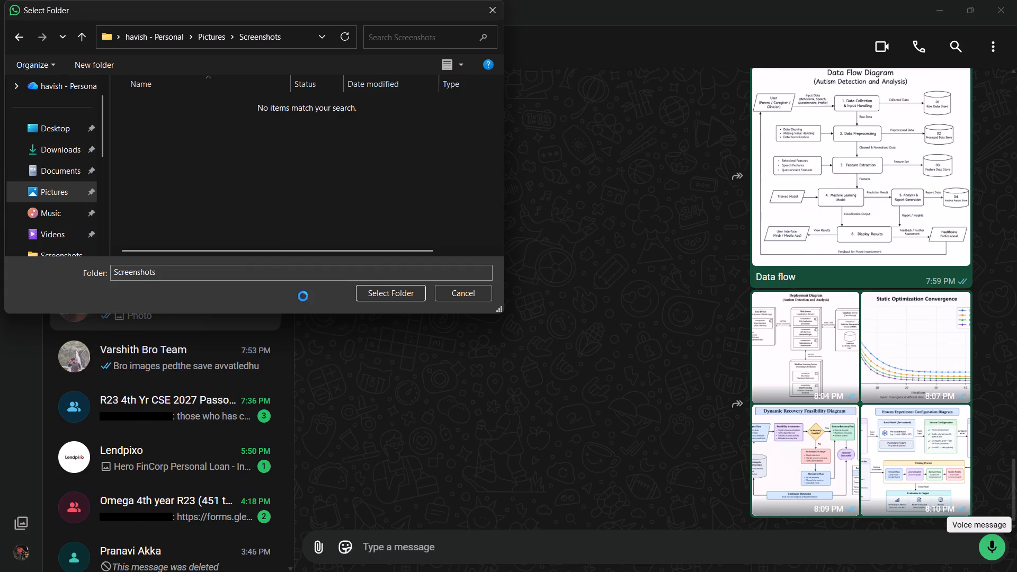
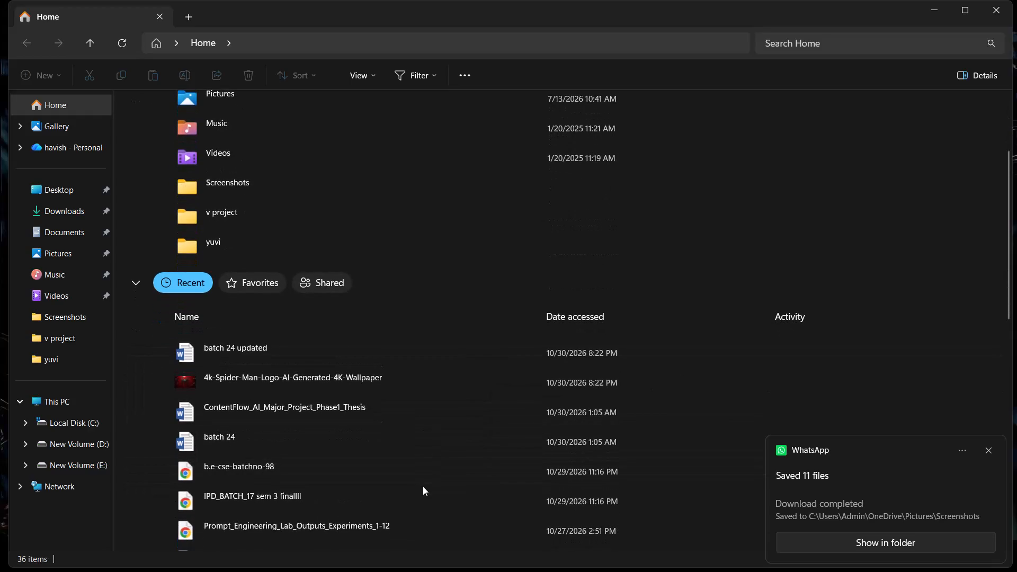
pyautogui.scroll(-1, 423, 486)
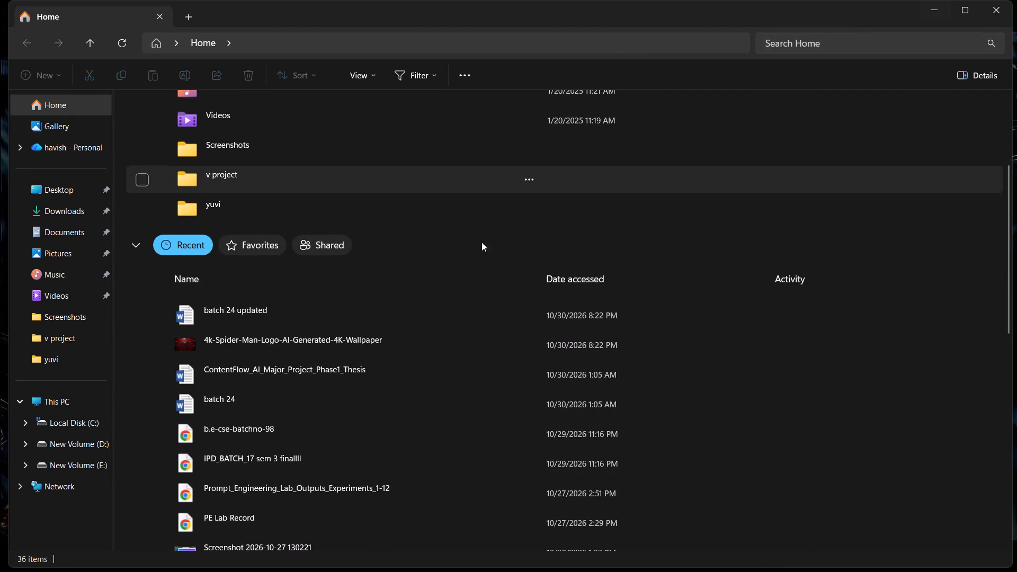
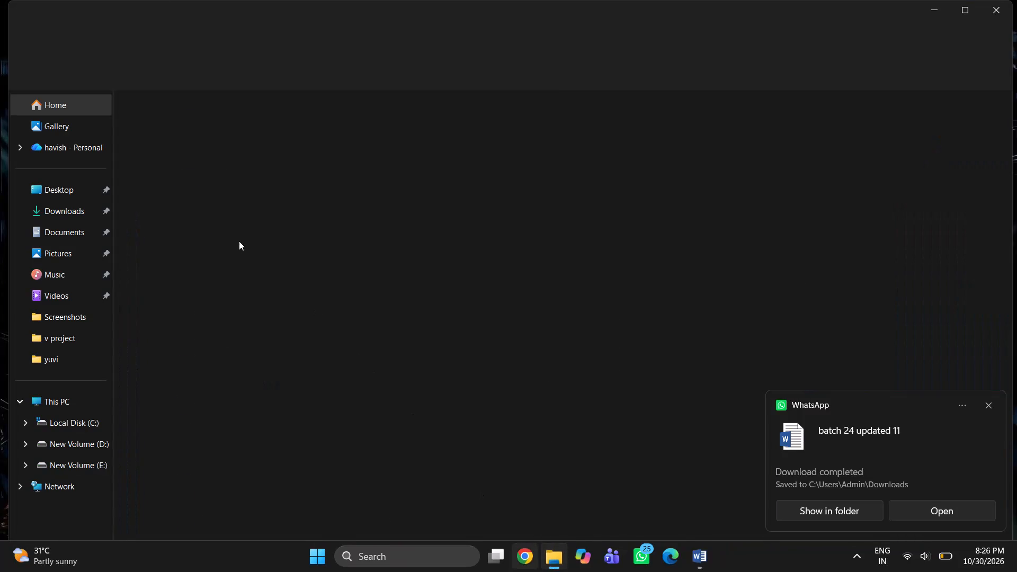
# Open the downloaded "batch 24 updated 11" document in Word and enable it for editing.
pyautogui.doubleClick(243, 312)
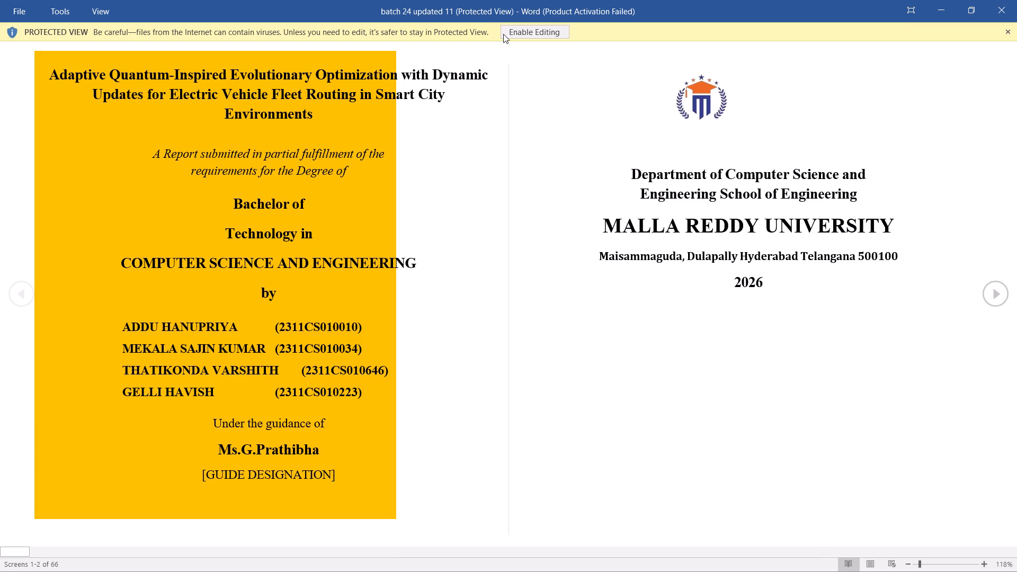
pyautogui.click(503, 34)
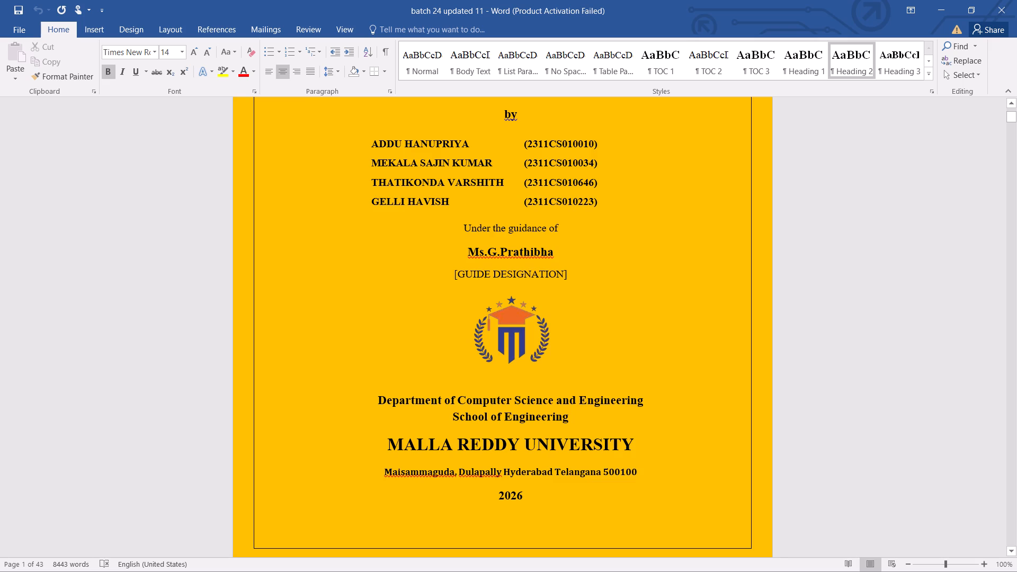
# Replace the [GUIDE DESIGNATION] placeholder on the yellow cover page of the Word report with "Assistant Professor".
pyautogui.moveTo(567, 276); pyautogui.dragTo(445, 274)
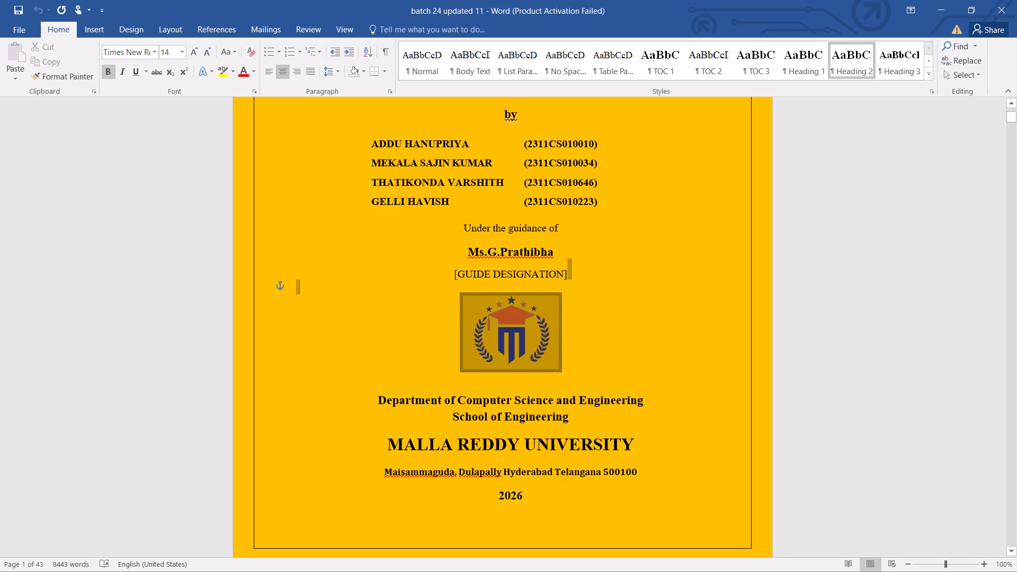
pyautogui.moveTo(445, 274); pyautogui.dragTo(446, 272)
pyautogui.press('BackSpace')
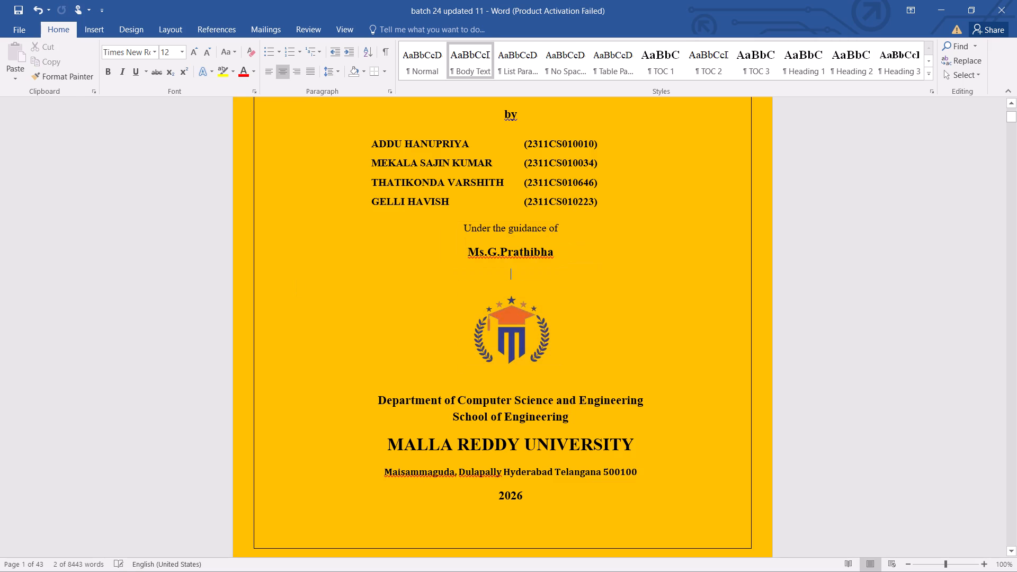
pyautogui.write('Assistant')
pyautogui.press('space')
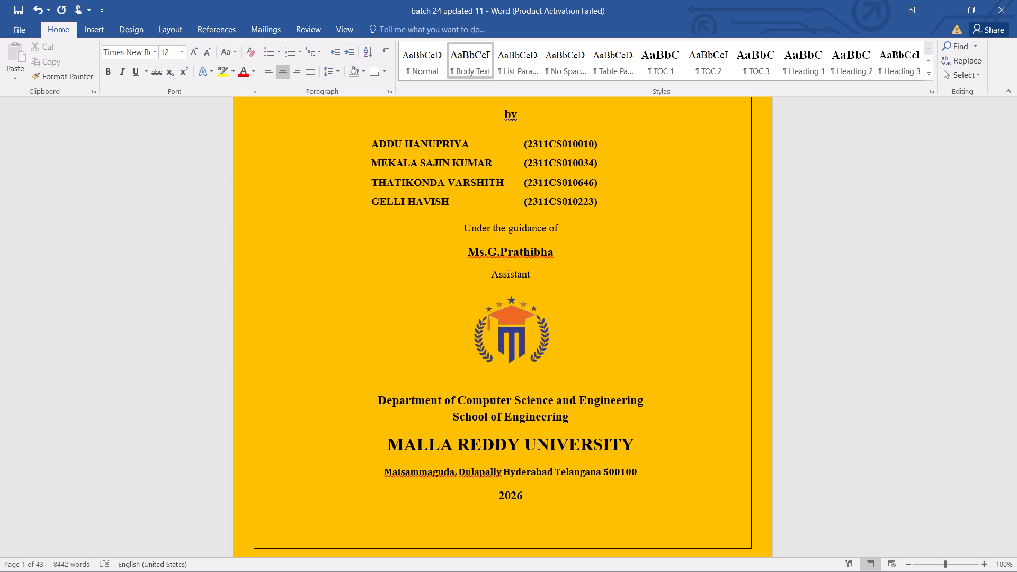
pyautogui.write('Pre')
pyautogui.press('BackSpace')
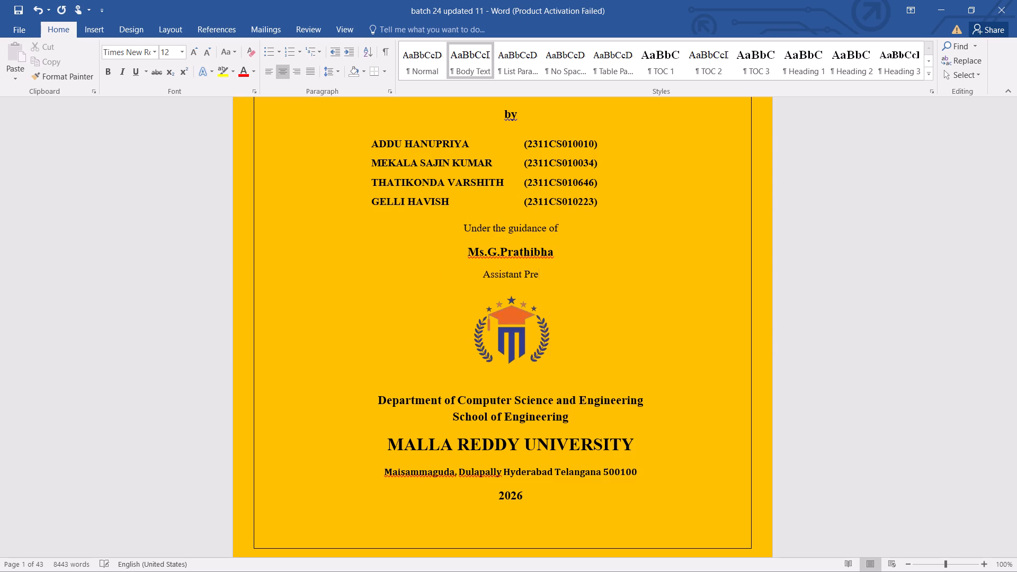
pyautogui.write('ofessor')
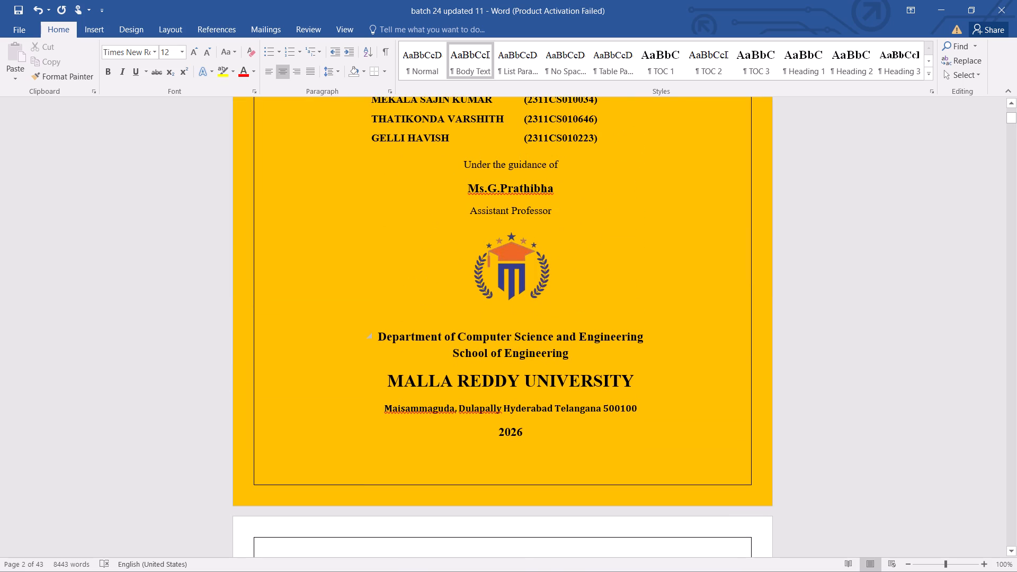
# Copy "Assistant Professor" from the cover page and paste it over the [GUIDE DESIGNATION] placeholder on the white title page.
pyautogui.moveTo(469, 211); pyautogui.dragTo(518, 217)
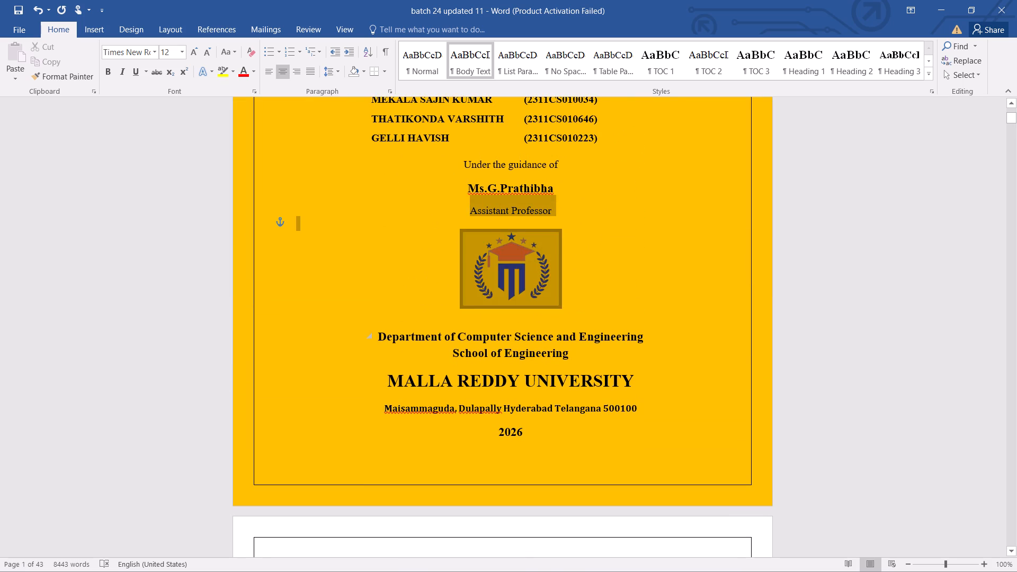
pyautogui.moveTo(518, 217); pyautogui.dragTo(541, 222)
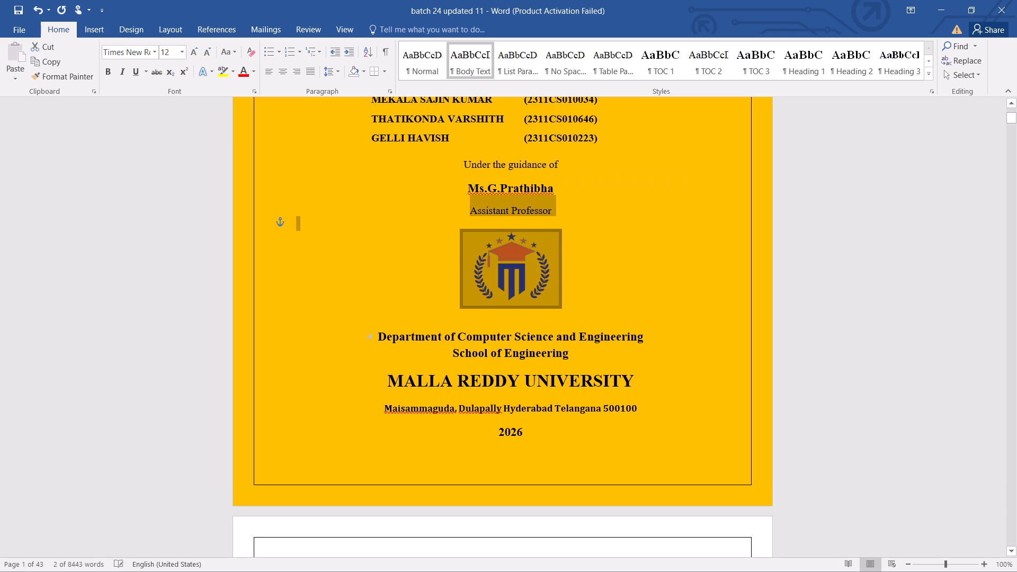
pyautogui.click(636, 286)
pyautogui.moveTo(551, 211); pyautogui.dragTo(473, 211)
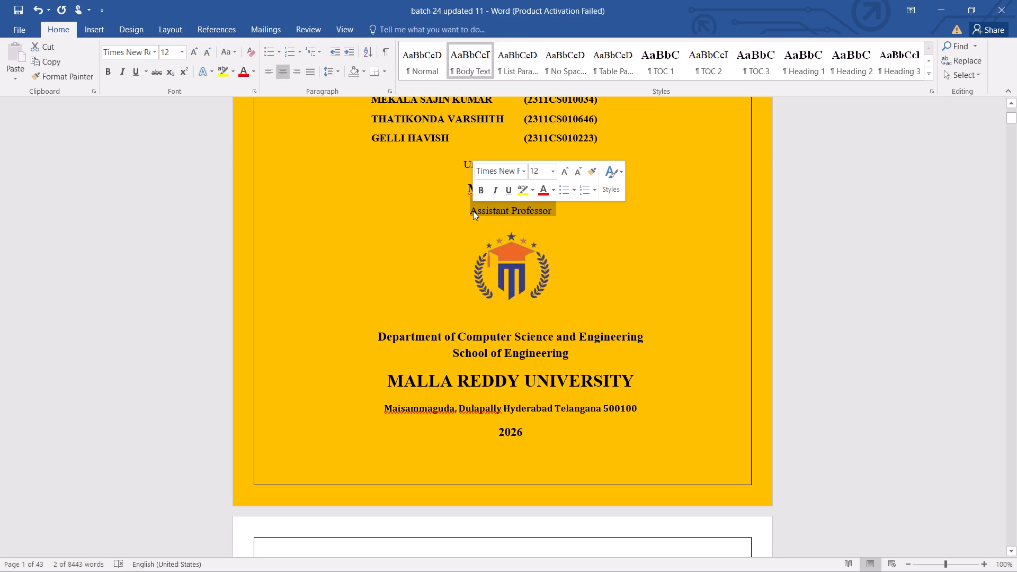
pyautogui.hotkey('ctrl', 'c')
pyautogui.click(561, 213)
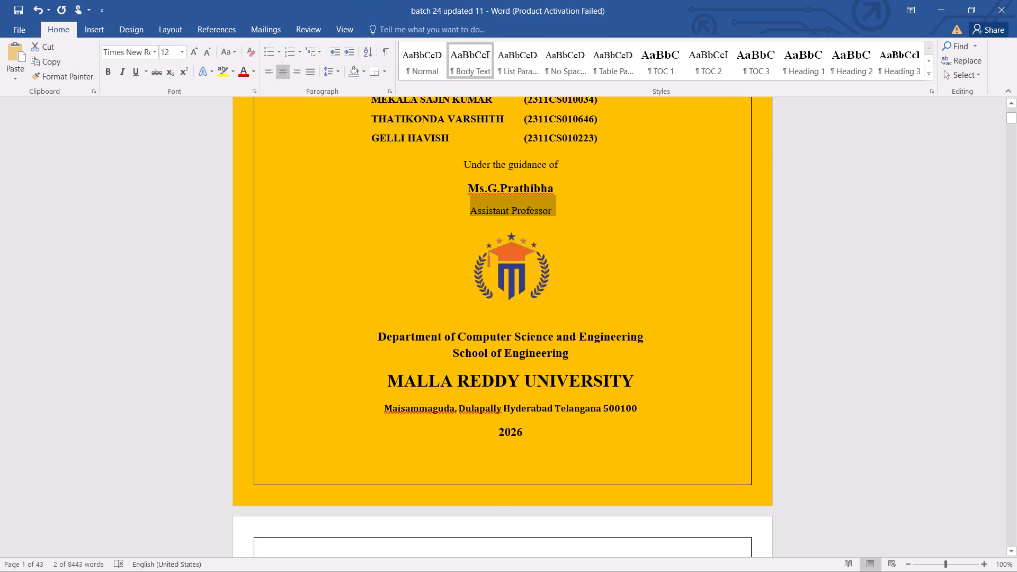
pyautogui.moveTo(550, 211); pyautogui.dragTo(455, 207)
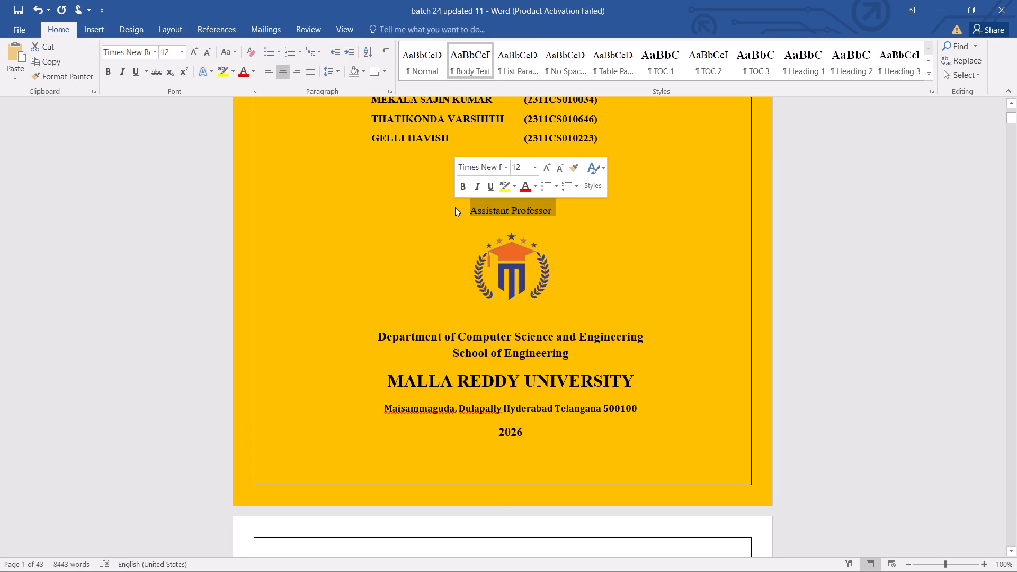
pyautogui.click(611, 254)
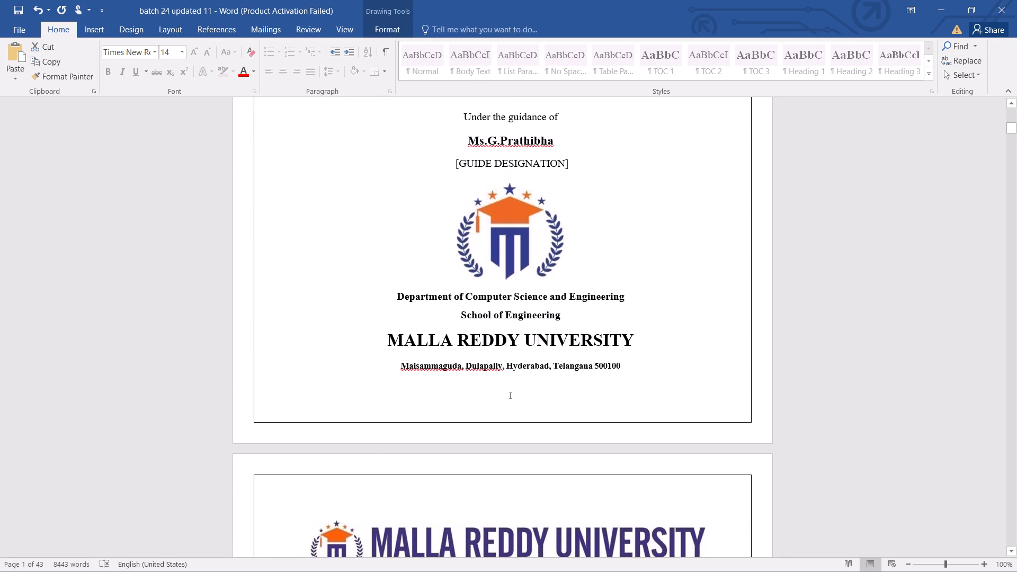
pyautogui.moveTo(456, 164); pyautogui.dragTo(569, 166)
pyautogui.hotkey('ctrl', 'v')
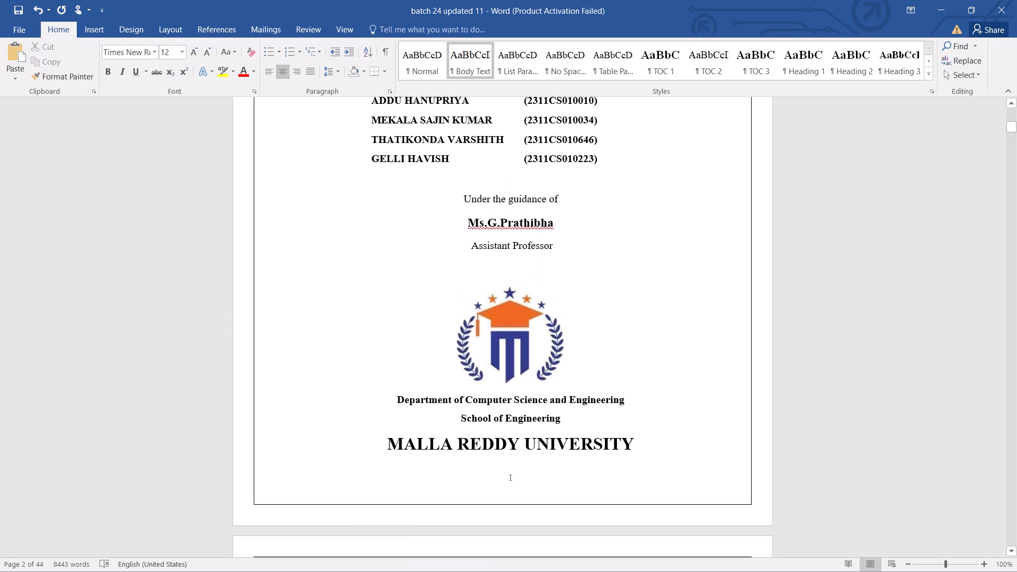
# Delete the extra blank lines between "Assistant Professor" and the university logo on the white title page.
pyautogui.press('BackSpace')
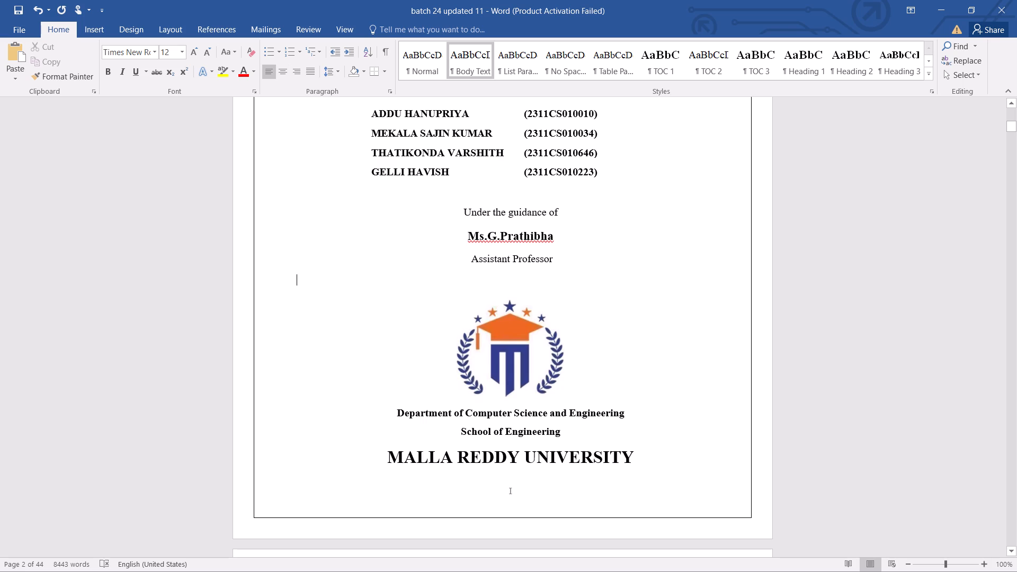
pyautogui.press('BackSpace')
pyautogui.press('BackSpace')
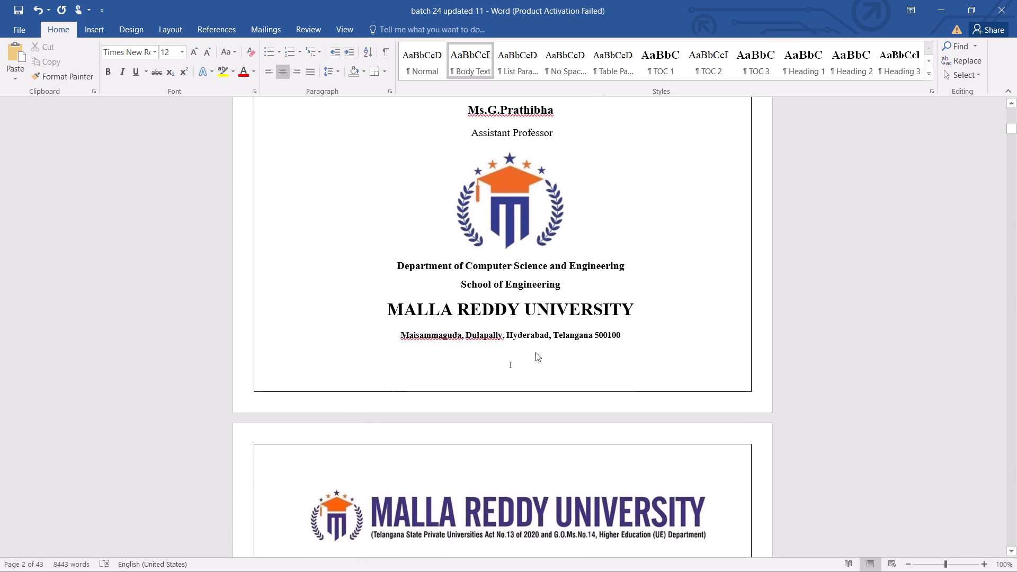
pyautogui.click(536, 352)
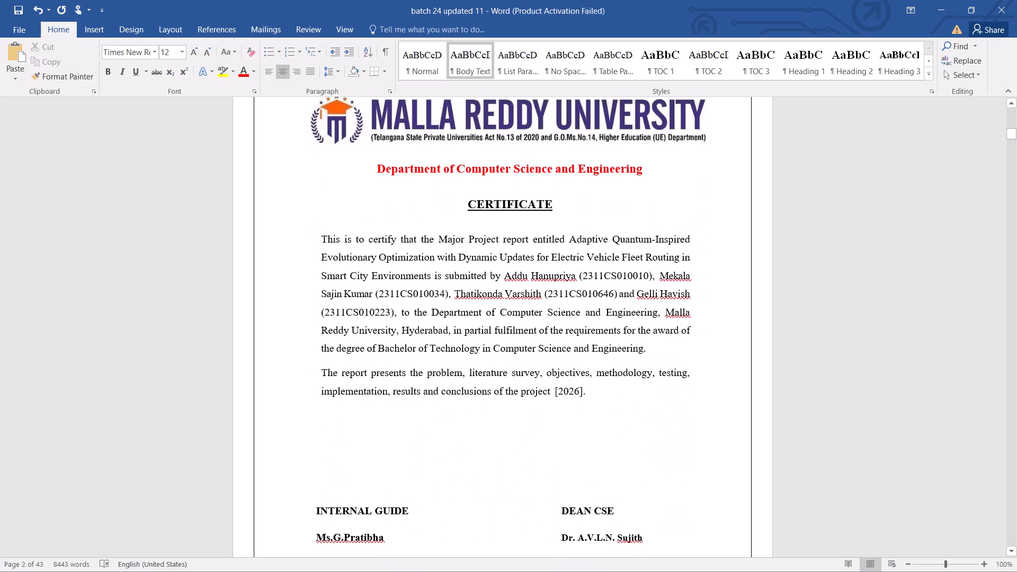
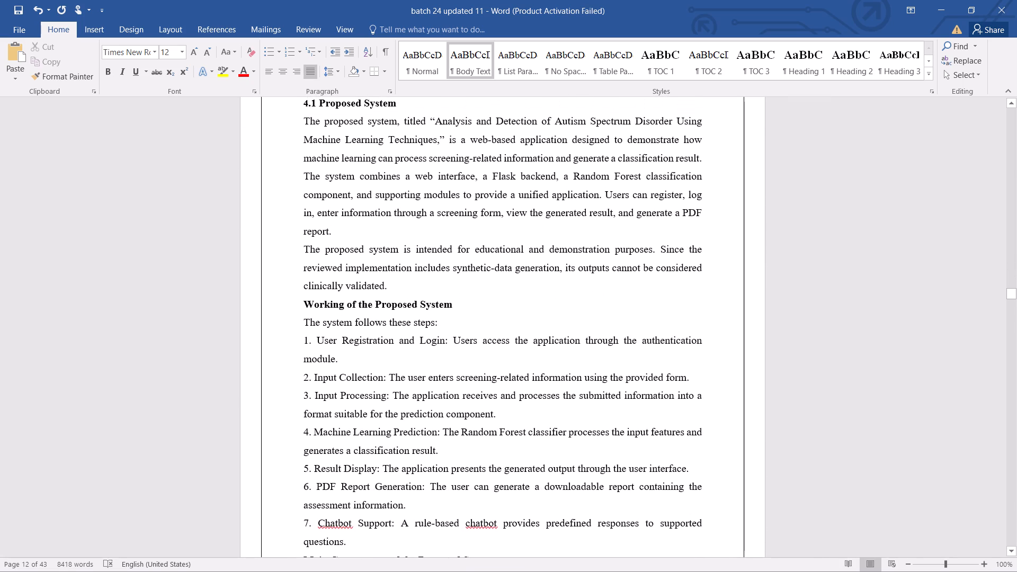
# Insert ten blank lines between "clinically validated." in section 4.1 and the "Working of the Proposed System" heading.
pyautogui.click(394, 284)
pyautogui.press('Return')
pyautogui.press('Return')
pyautogui.press('Return')
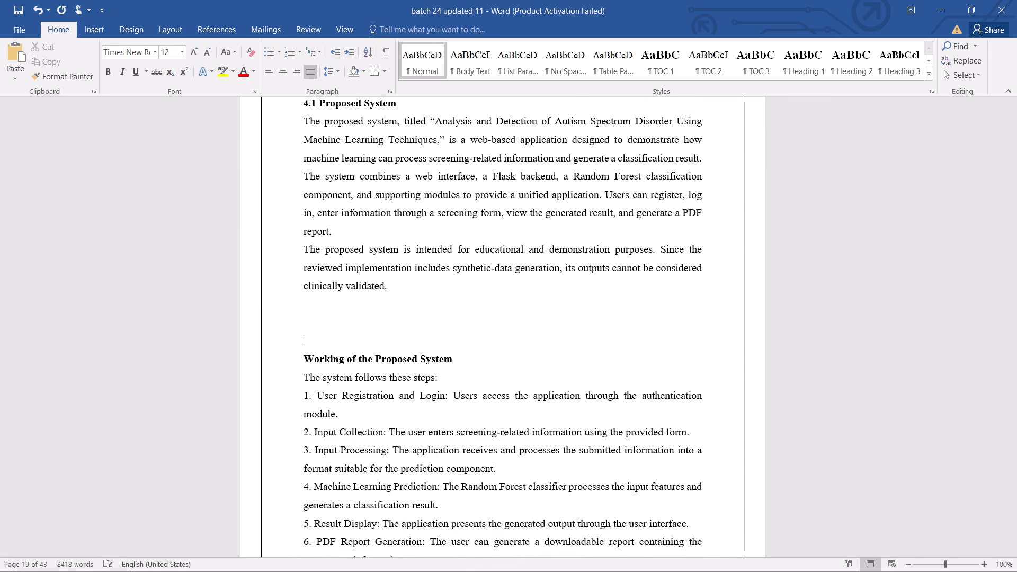
pyautogui.press('Return')
pyautogui.press('Return')
pyautogui.press('Return')
pyautogui.press('Return')
pyautogui.press('Return')
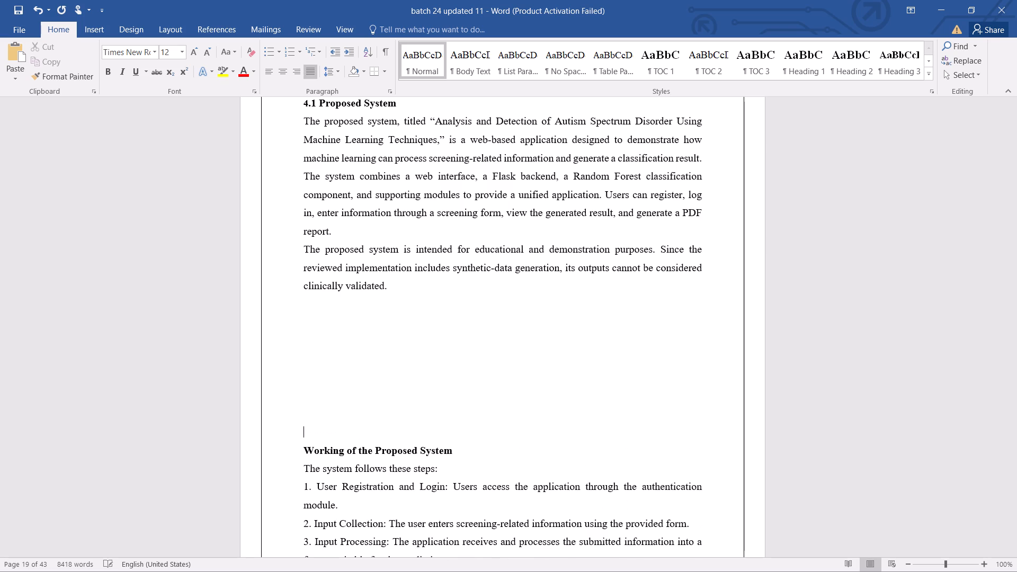
pyautogui.press('Return')
pyautogui.press('Return')
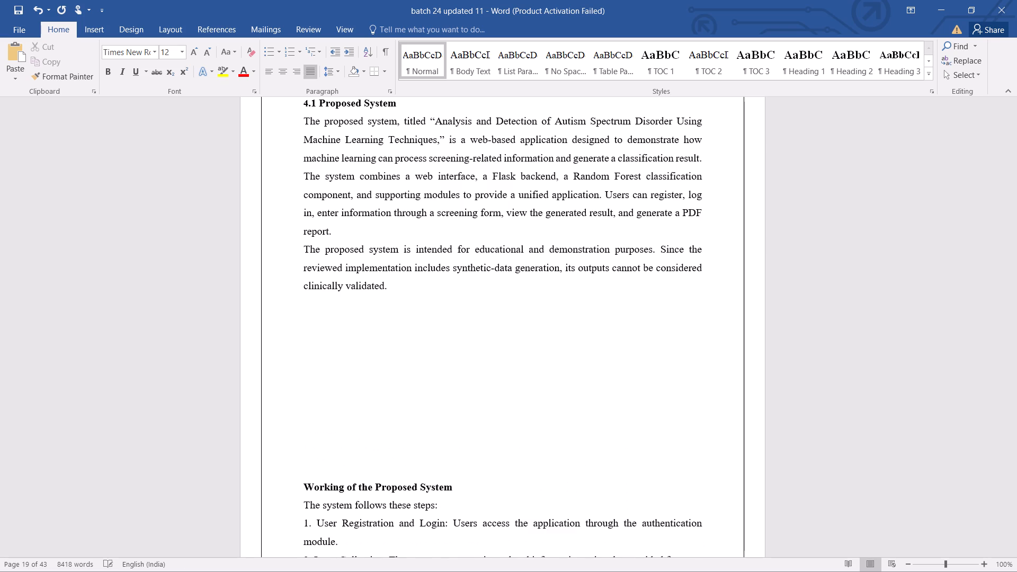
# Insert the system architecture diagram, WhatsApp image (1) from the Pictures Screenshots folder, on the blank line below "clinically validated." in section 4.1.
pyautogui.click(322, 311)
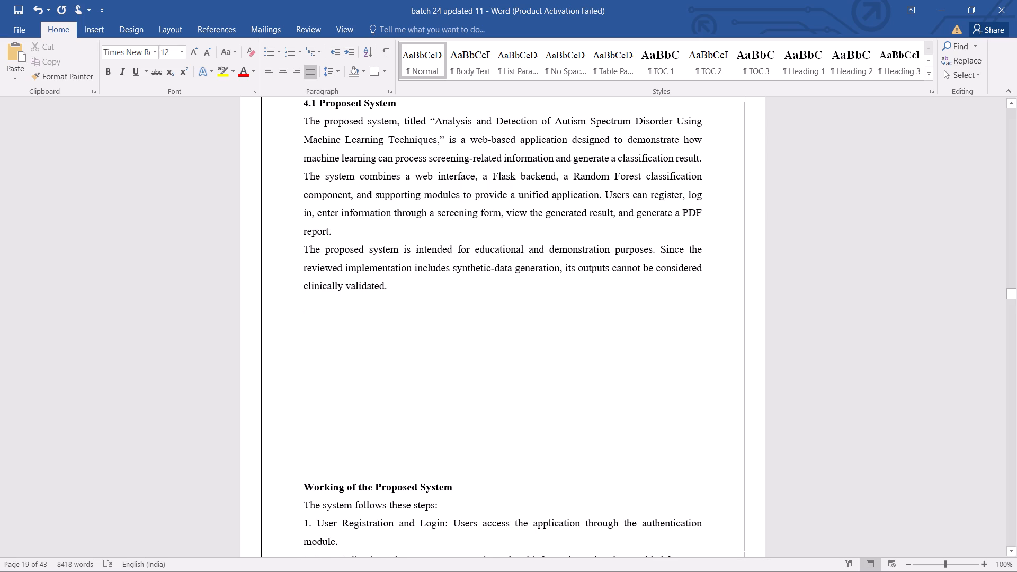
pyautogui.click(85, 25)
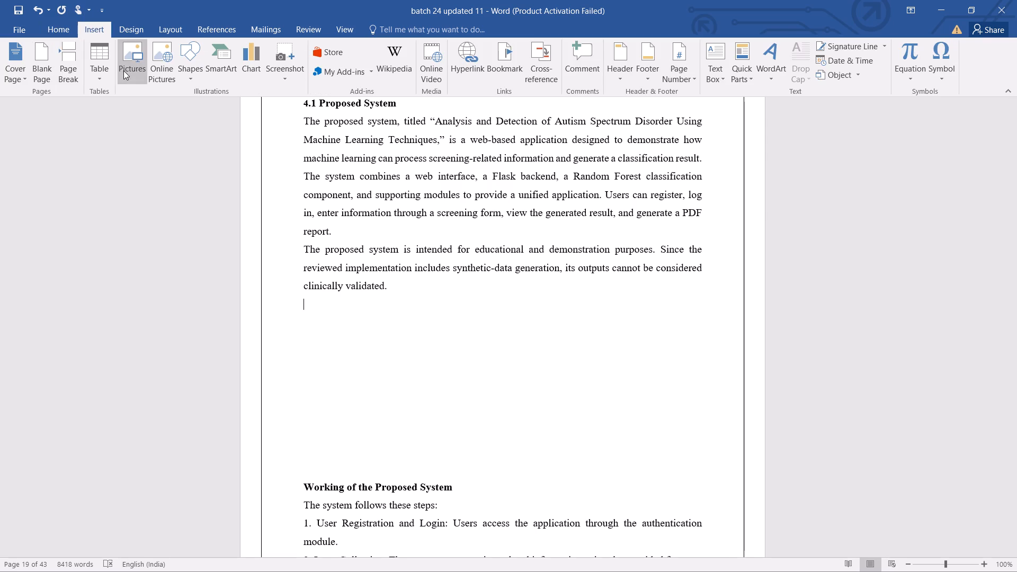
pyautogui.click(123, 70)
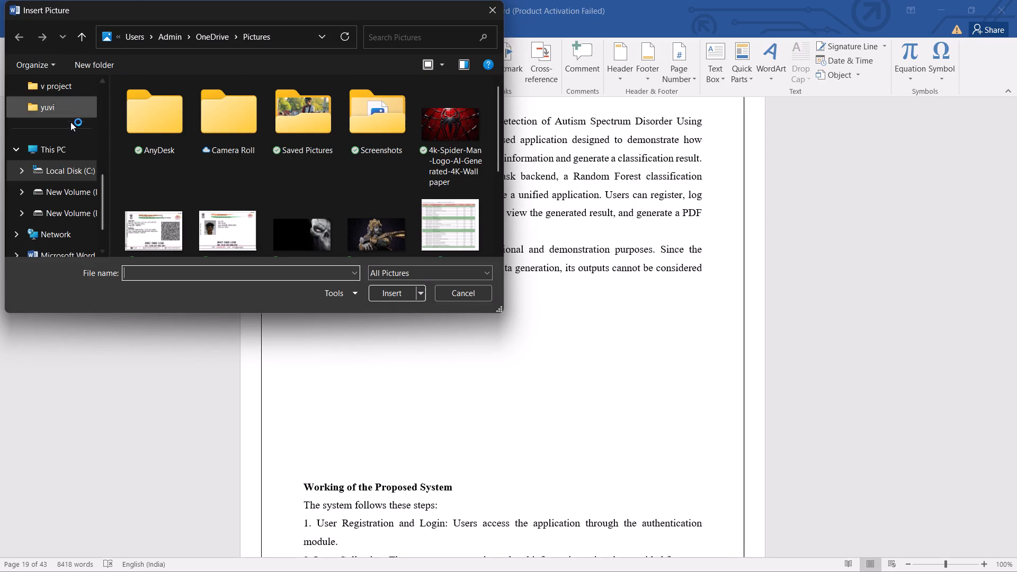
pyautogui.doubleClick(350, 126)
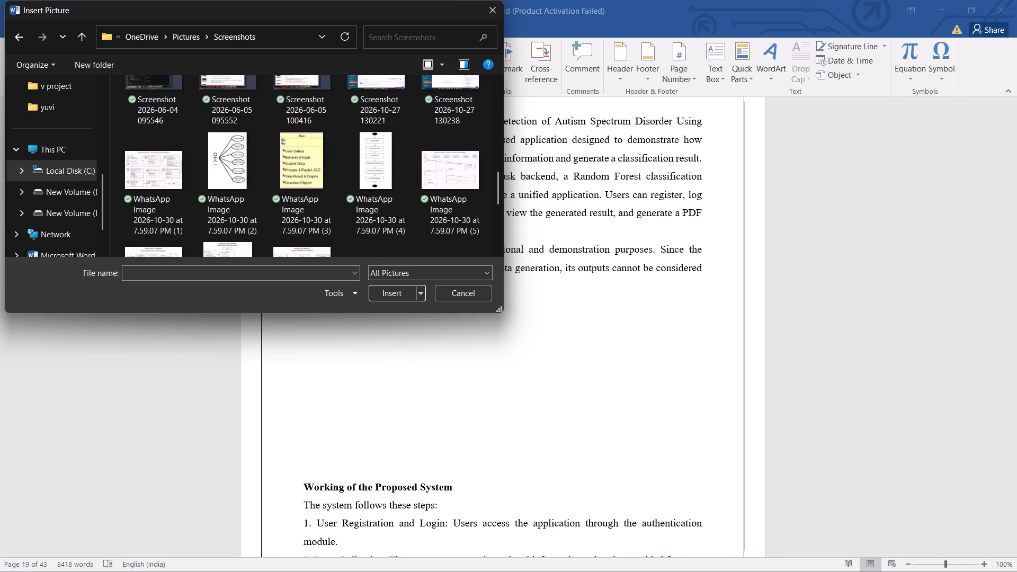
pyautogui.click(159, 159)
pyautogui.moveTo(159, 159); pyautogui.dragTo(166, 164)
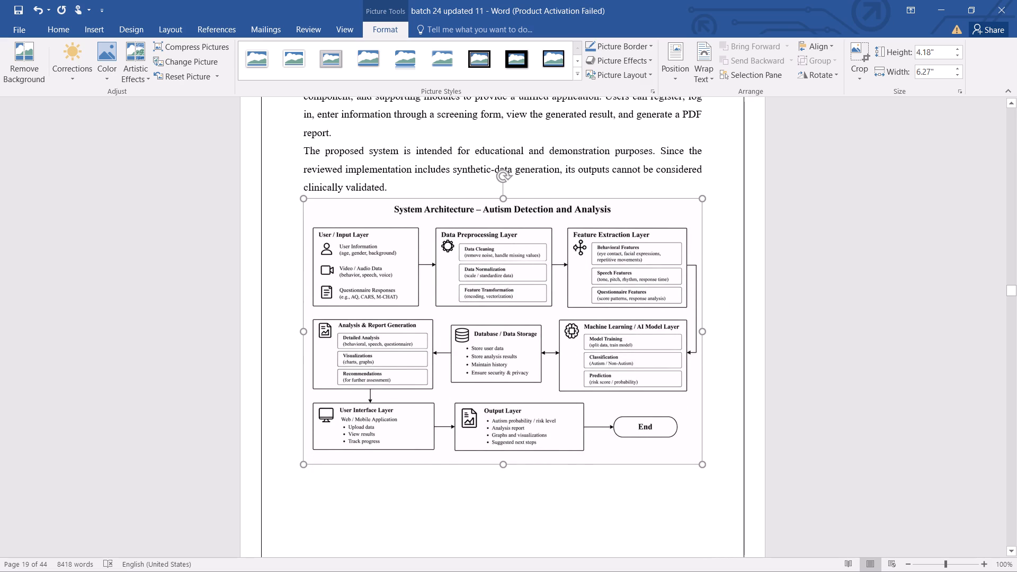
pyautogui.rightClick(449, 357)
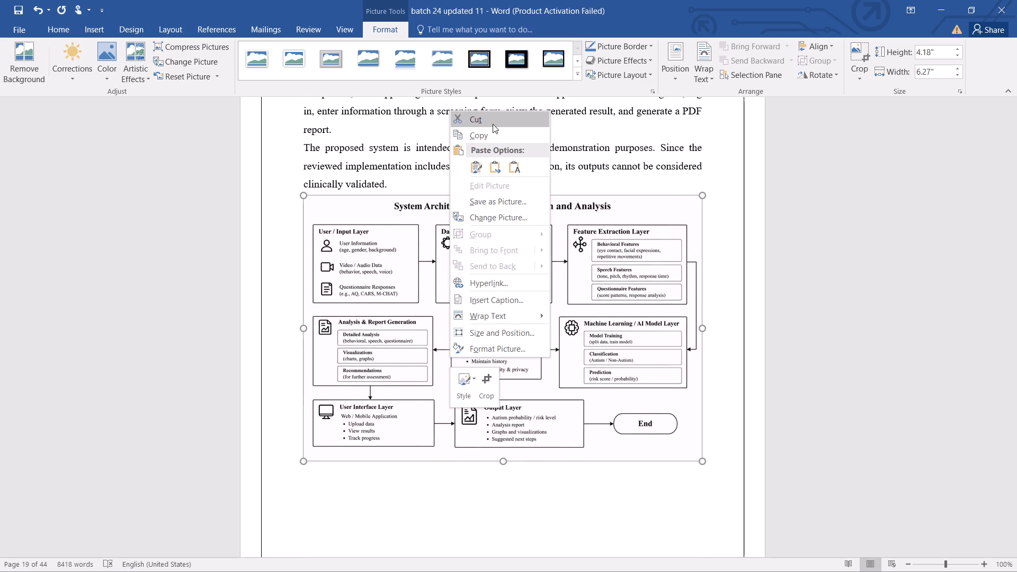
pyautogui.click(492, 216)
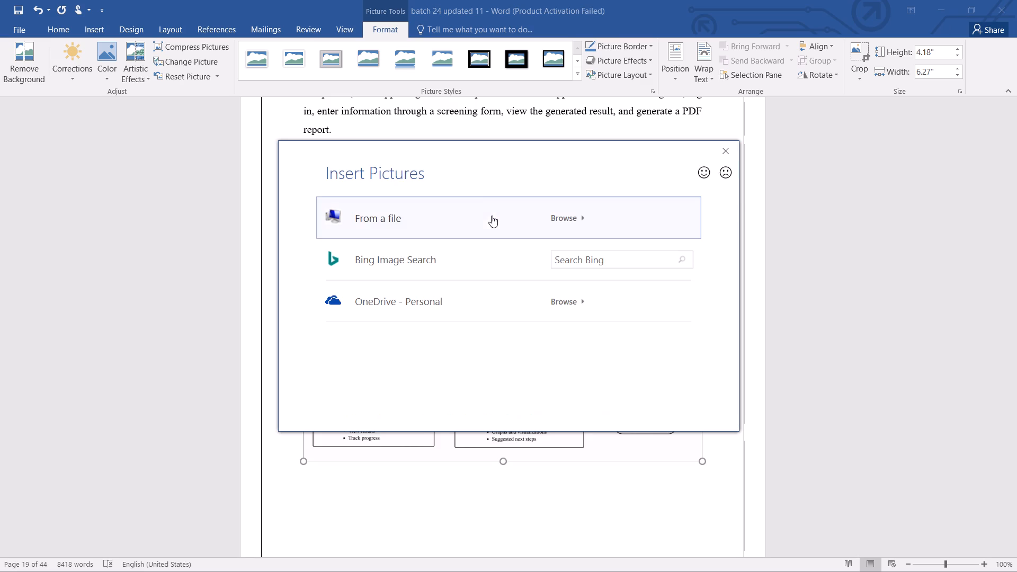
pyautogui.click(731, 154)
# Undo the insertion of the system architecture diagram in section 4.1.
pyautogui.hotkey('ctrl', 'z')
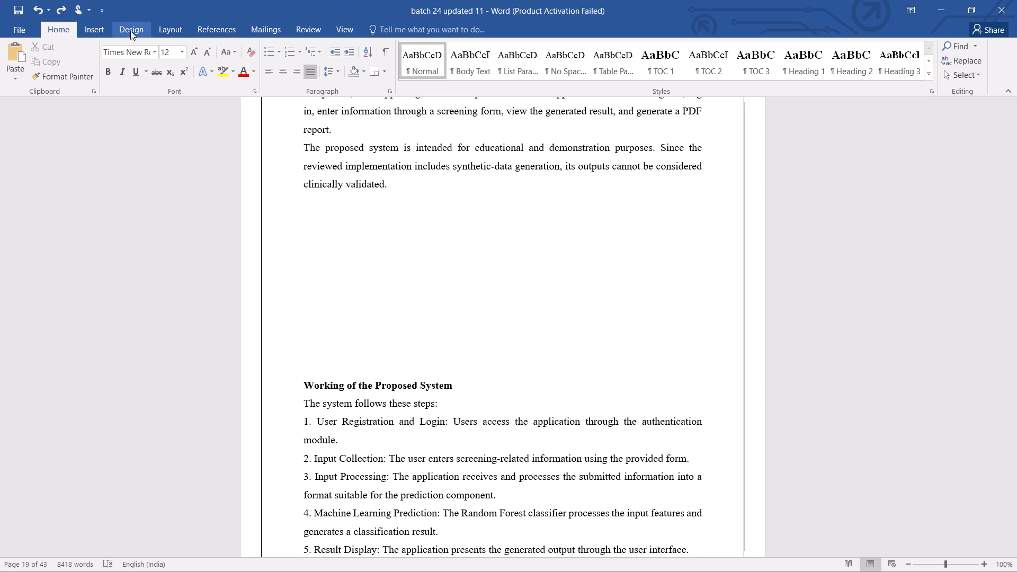
# Insert the picture "WhatsApp Image 2026-10-30 at 7.59.07 PM" from the Screenshots folder below the section 4.1 text and reduce its height to about 5.35 inches.
pyautogui.click(83, 22)
pyautogui.click(130, 54)
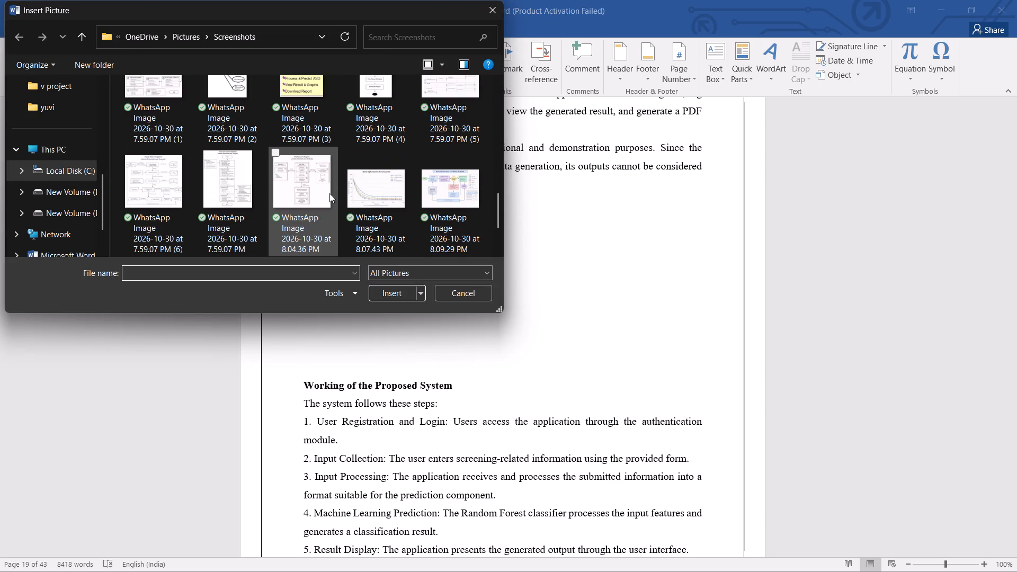
pyautogui.doubleClick(245, 179)
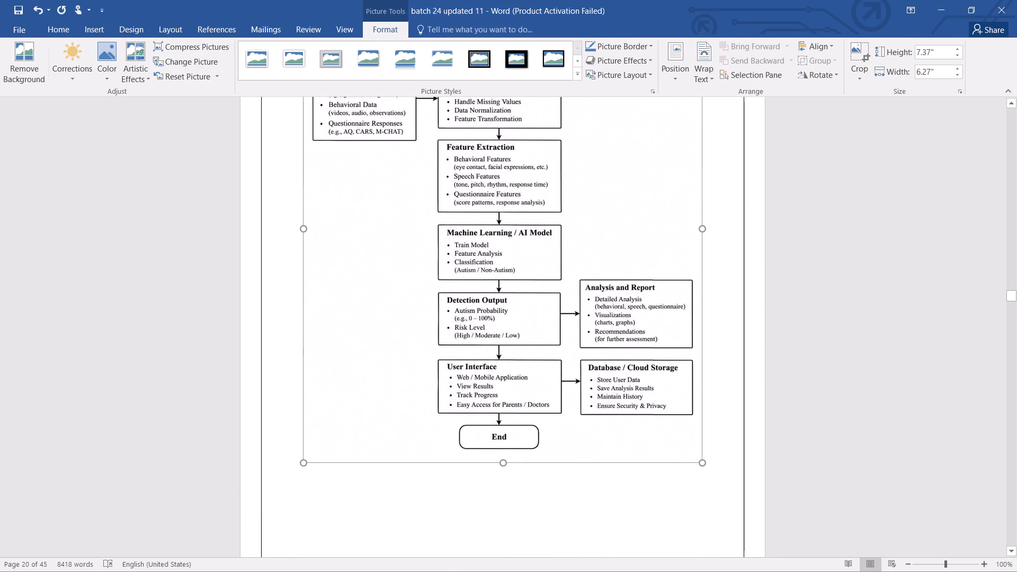
pyautogui.moveTo(505, 463); pyautogui.dragTo(496, 334)
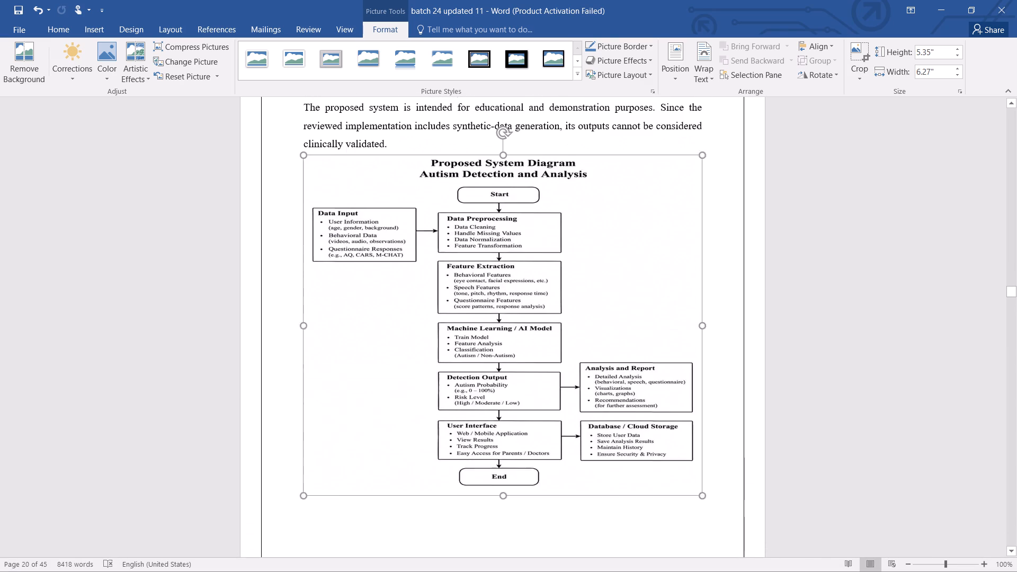
pyautogui.click(224, 275)
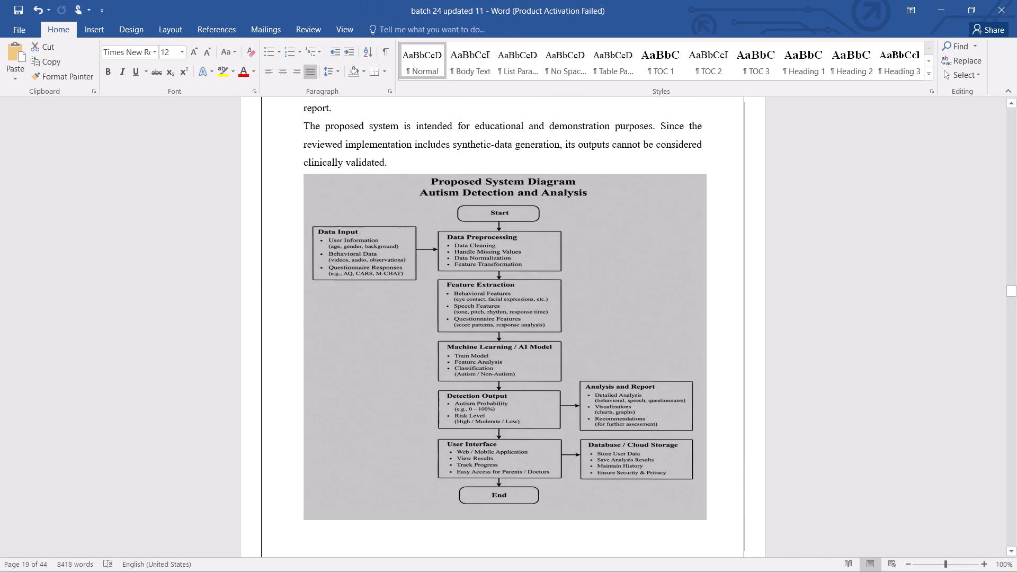
pyautogui.click(735, 249)
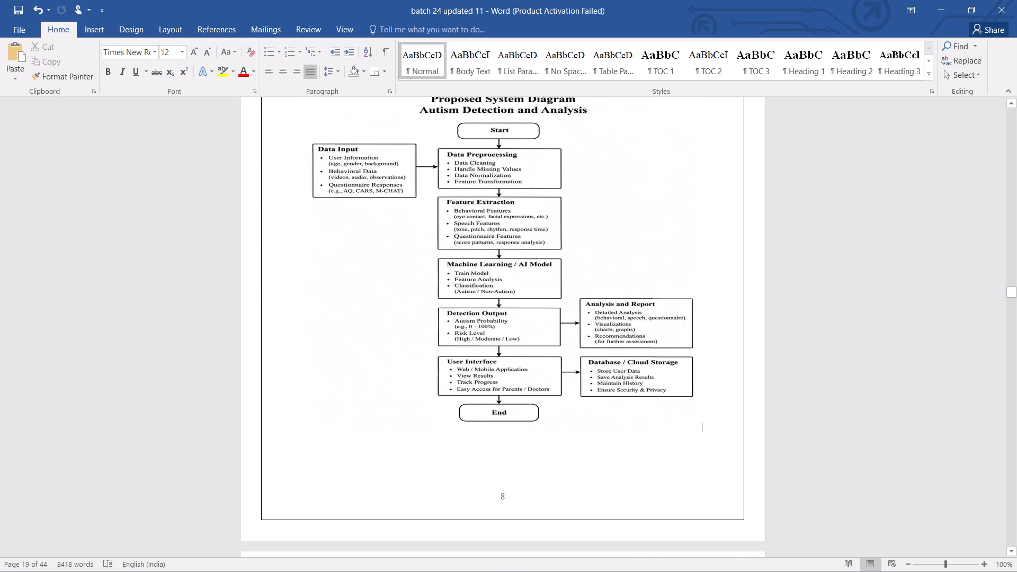
# Move the Proposed System Diagram picture down one line, leaving a blank line beneath the section 4.1 text.
pyautogui.moveTo(502, 418); pyautogui.dragTo(506, 437)
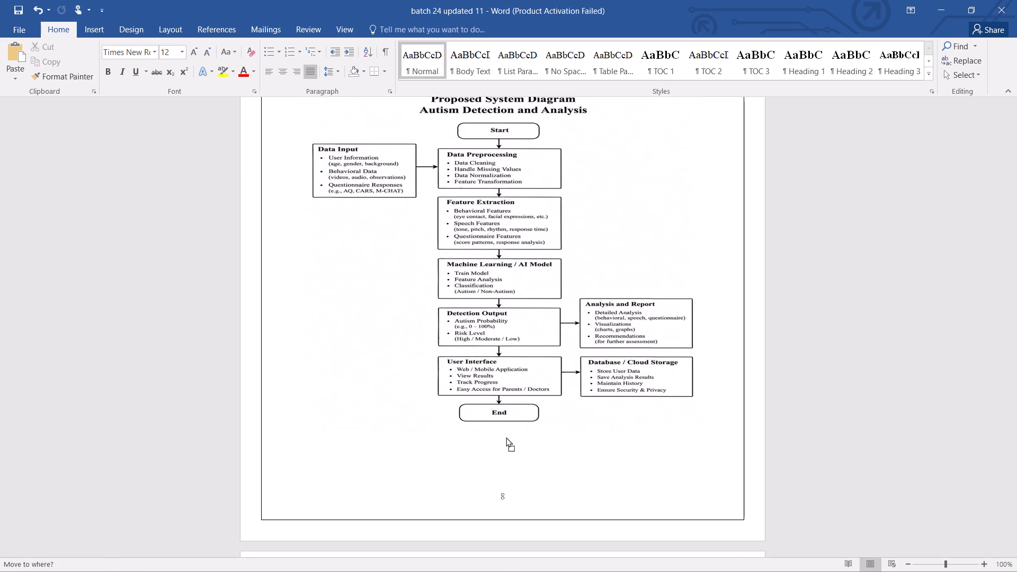
pyautogui.moveTo(506, 437); pyautogui.dragTo(506, 439)
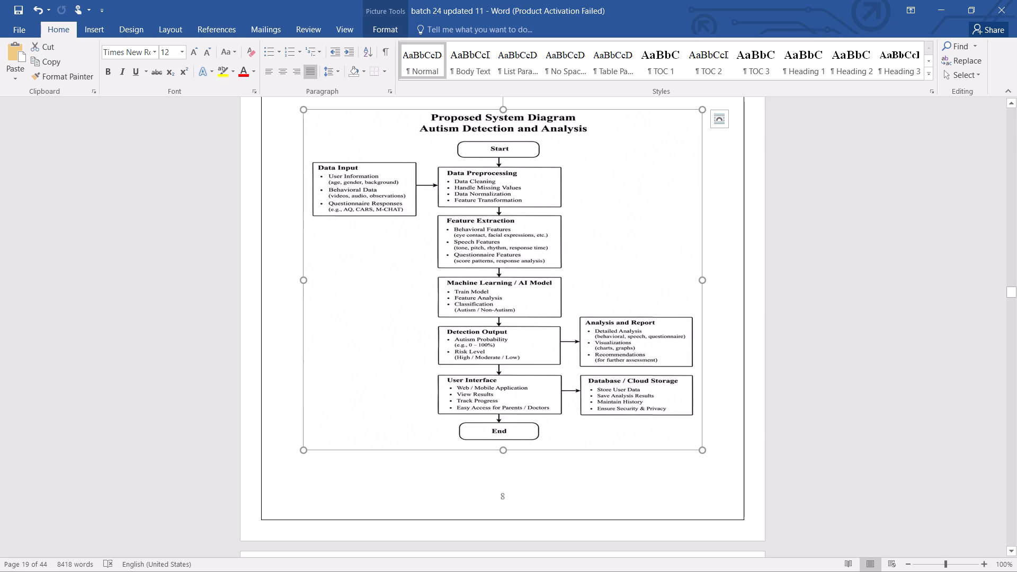
pyautogui.click(274, 195)
pyautogui.click(132, 127)
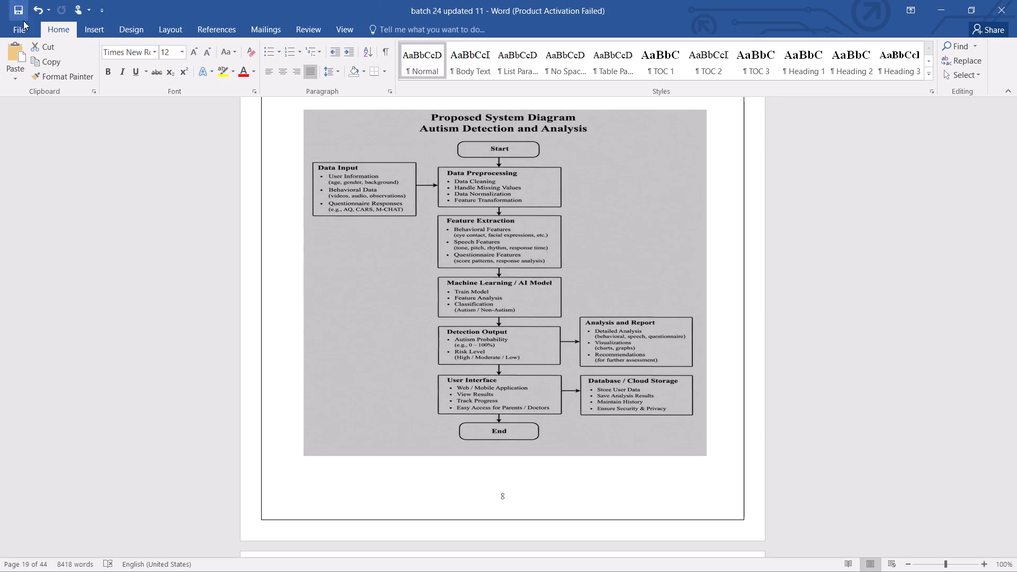
# Save the report with the Proposed System Diagram in place.
pyautogui.click(18, 30)
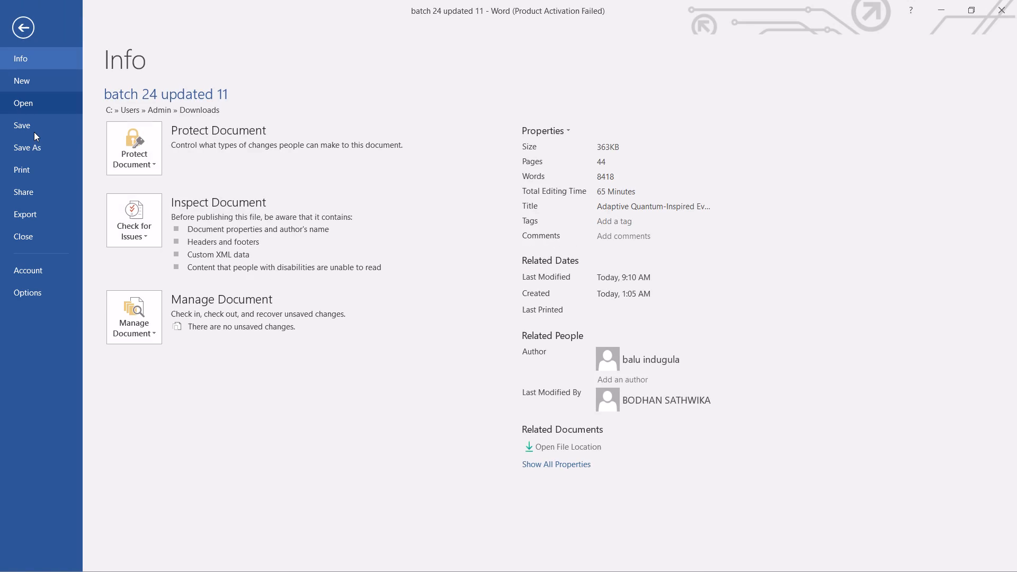
pyautogui.click(34, 132)
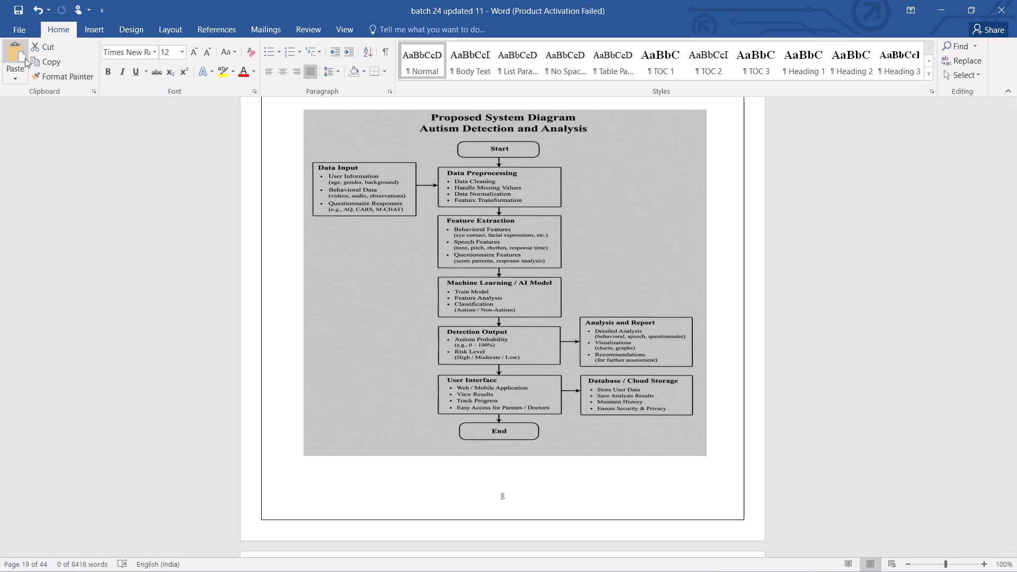
pyautogui.click(374, 344)
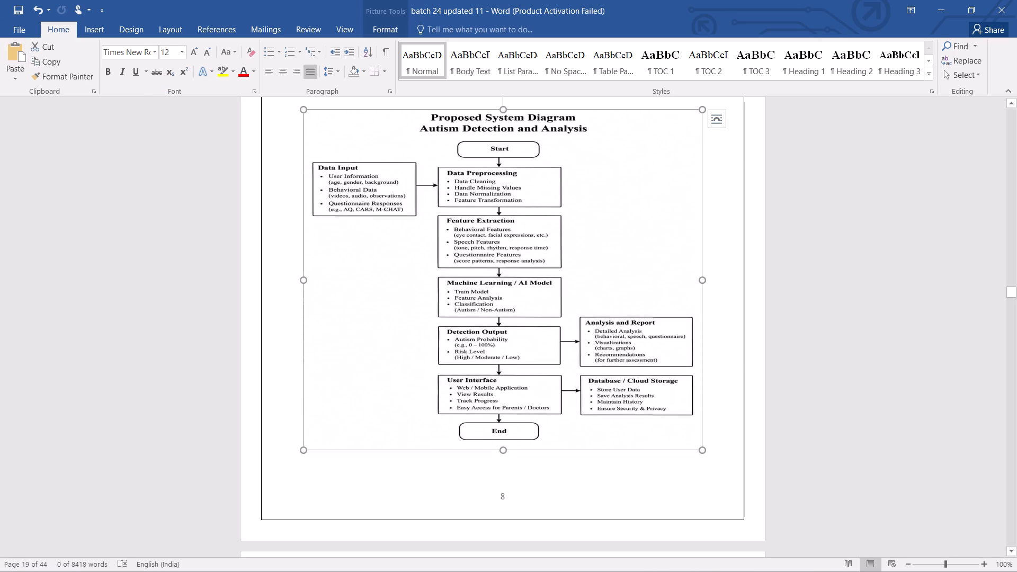
pyautogui.click(765, 313)
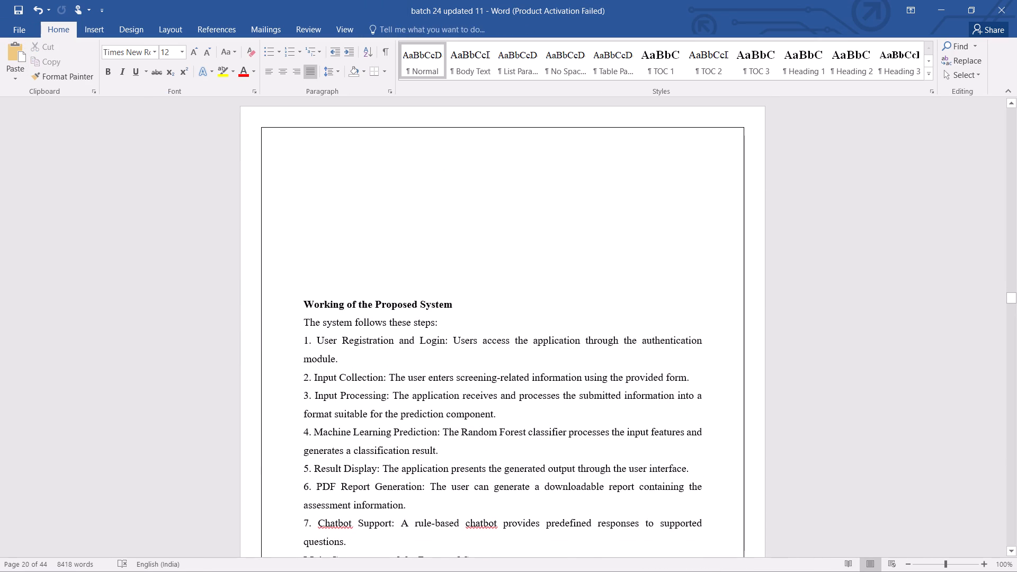
# Delete the blank lines above "Working of the Proposed System" so the heading starts at the top of its page.
pyautogui.click(302, 304)
pyautogui.press('BackSpace')
pyautogui.press('BackSpace')
pyautogui.press('BackSpace')
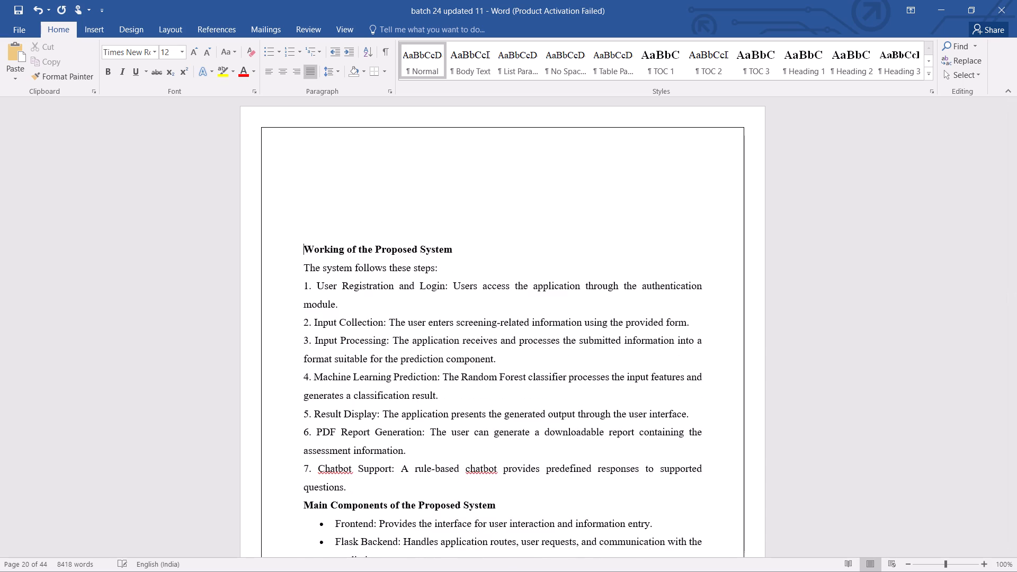
pyautogui.press('BackSpace')
pyautogui.press('BackSpace')
pyautogui.press('BackSpace')
pyautogui.press('BackSpace')
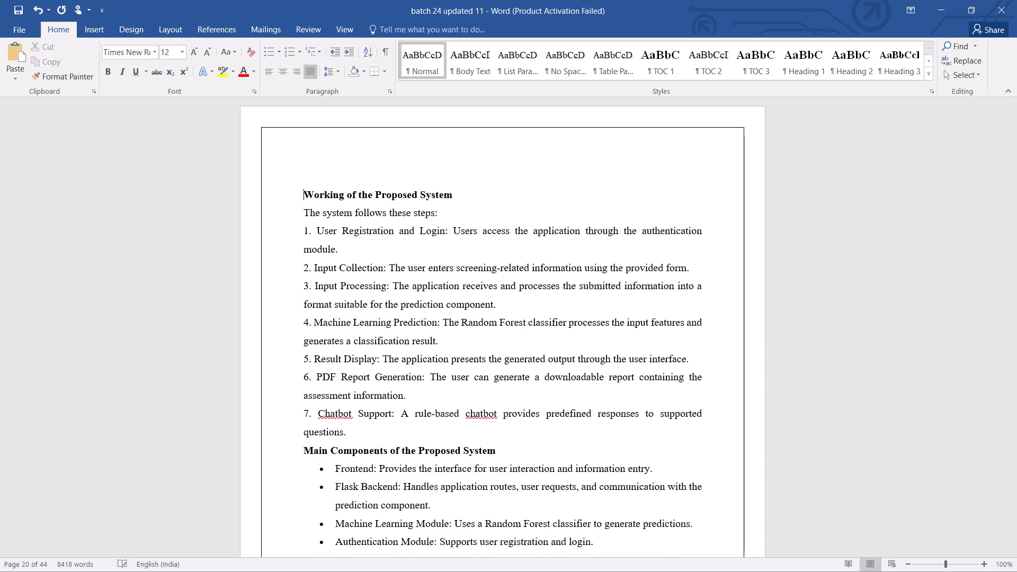
pyautogui.press('BackSpace')
pyautogui.press('Return')
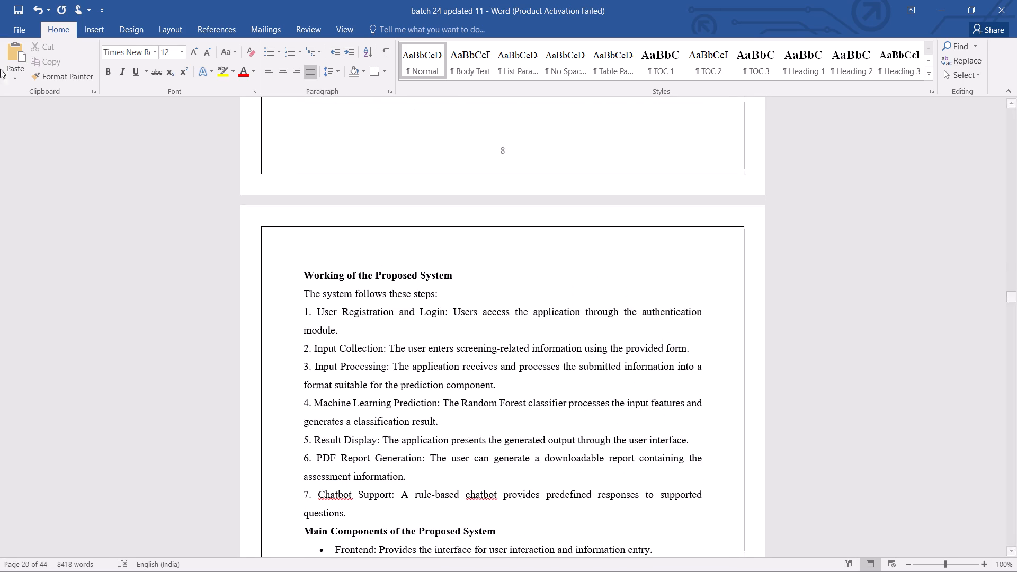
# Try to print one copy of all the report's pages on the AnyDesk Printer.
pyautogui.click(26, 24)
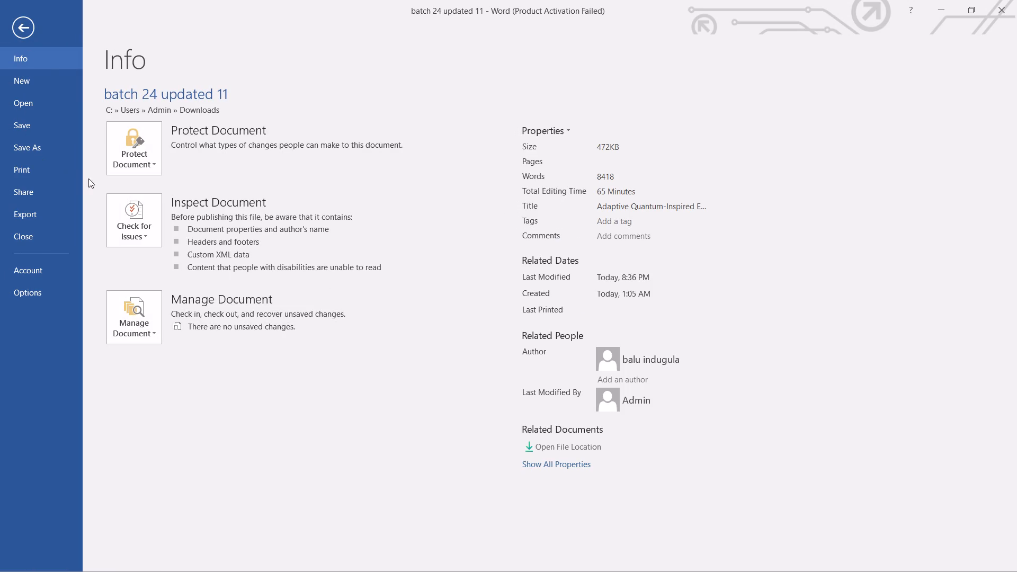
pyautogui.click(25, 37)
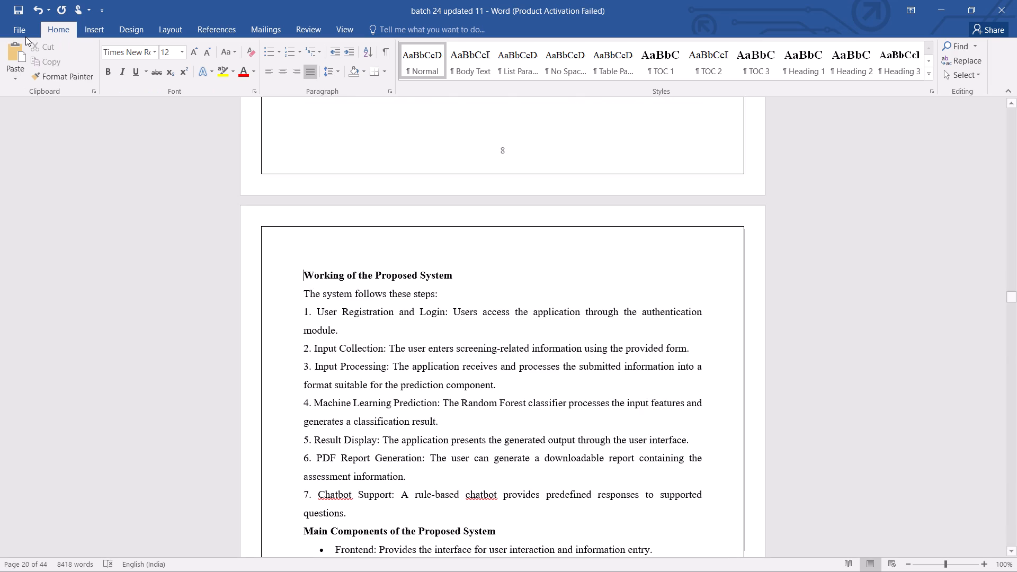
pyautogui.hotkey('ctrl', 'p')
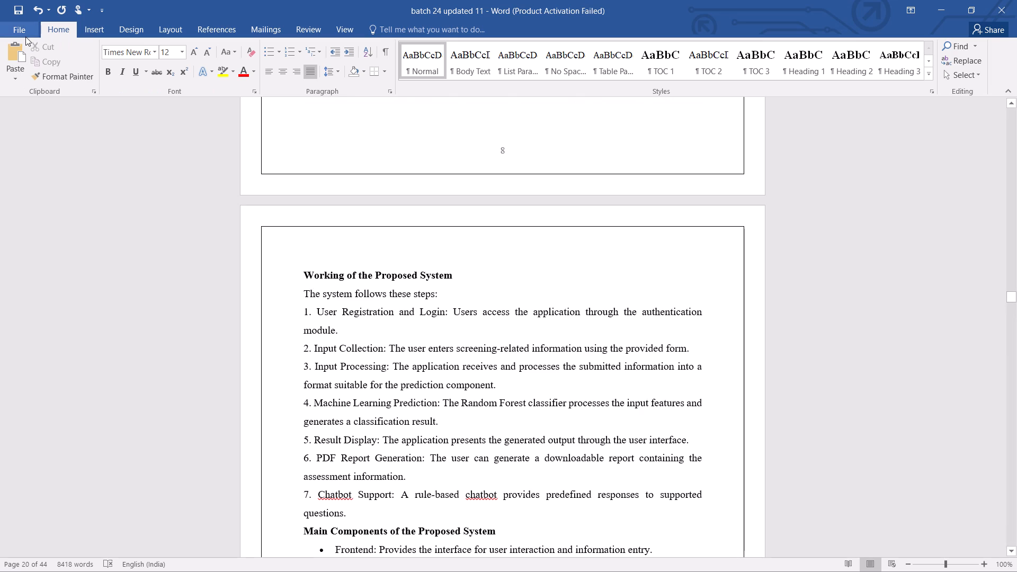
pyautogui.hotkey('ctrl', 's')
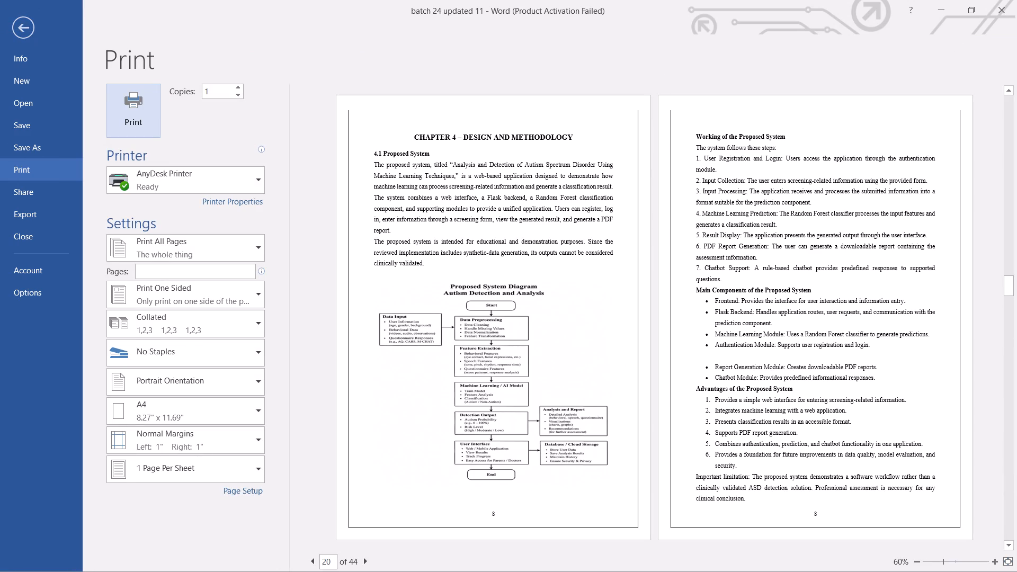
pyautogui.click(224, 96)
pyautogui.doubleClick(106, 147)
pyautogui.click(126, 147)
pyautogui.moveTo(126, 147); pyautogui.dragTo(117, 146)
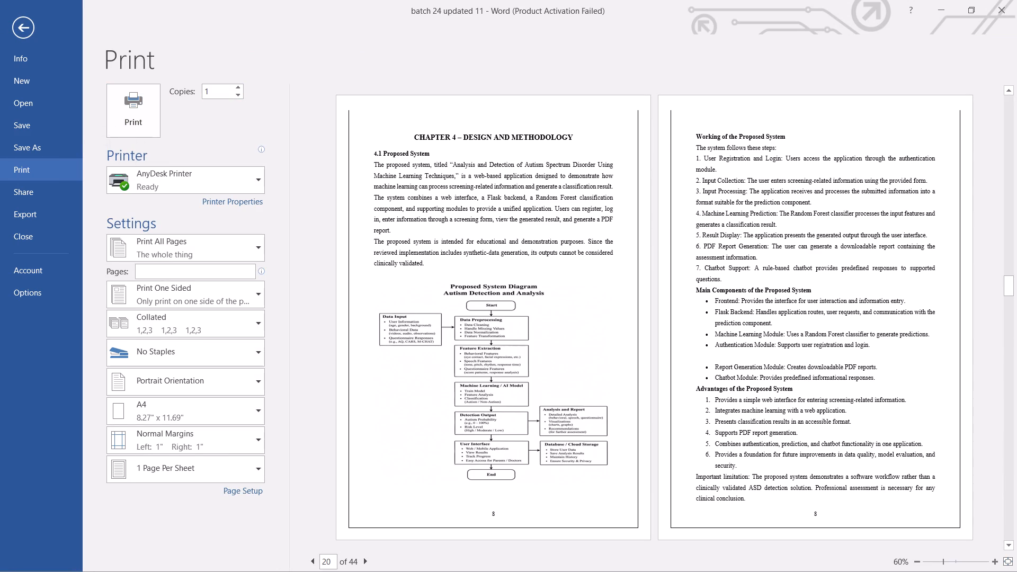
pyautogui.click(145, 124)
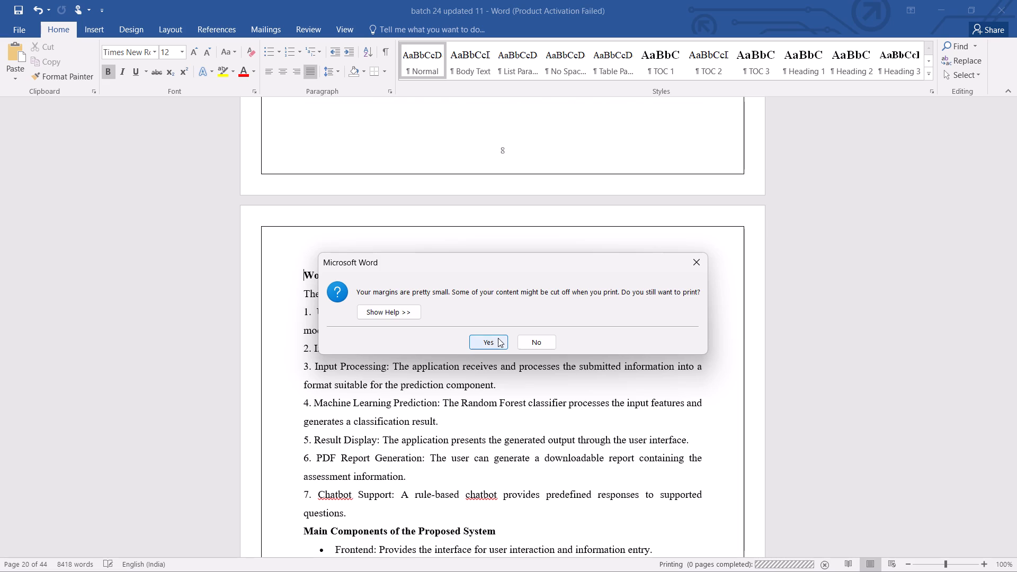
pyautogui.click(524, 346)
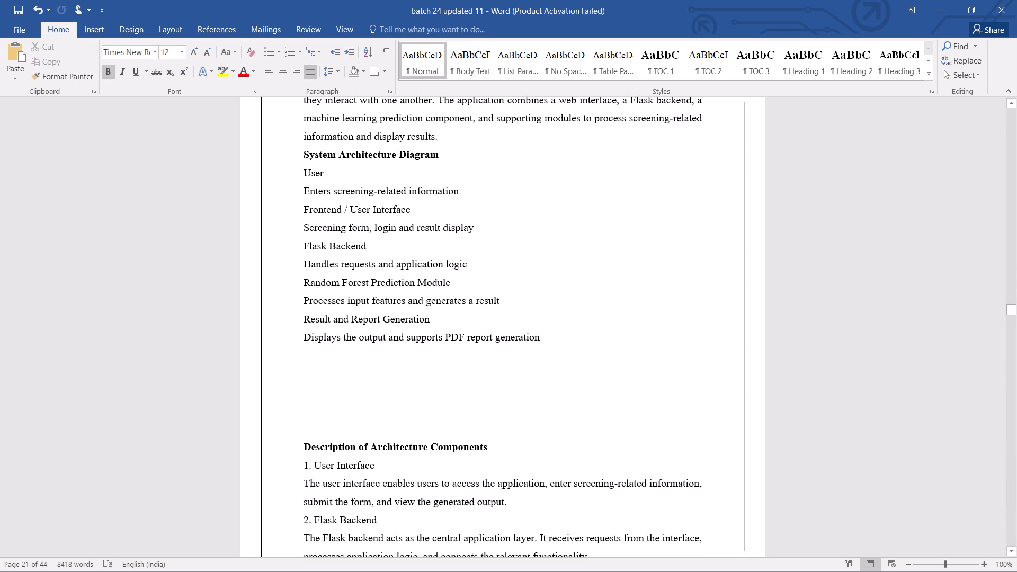
# Insert six more blank lines below "Displays the output and supports PDF report generation" and put the cursor on the first one.
pyautogui.click(545, 334)
pyautogui.press('Return')
pyautogui.press('Return')
pyautogui.press('Return')
pyautogui.press('Return')
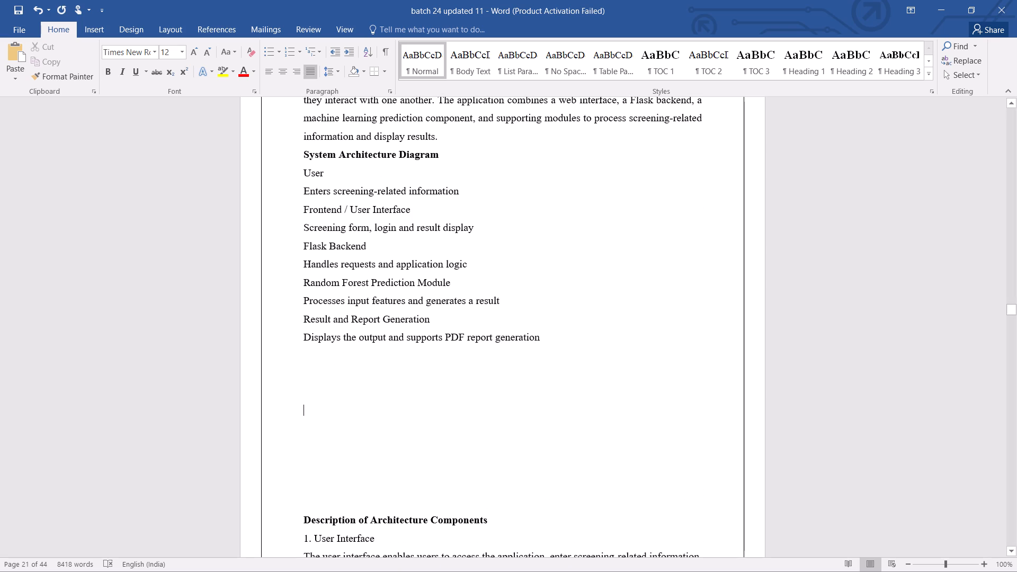
pyautogui.click(548, 334)
pyautogui.press('Return')
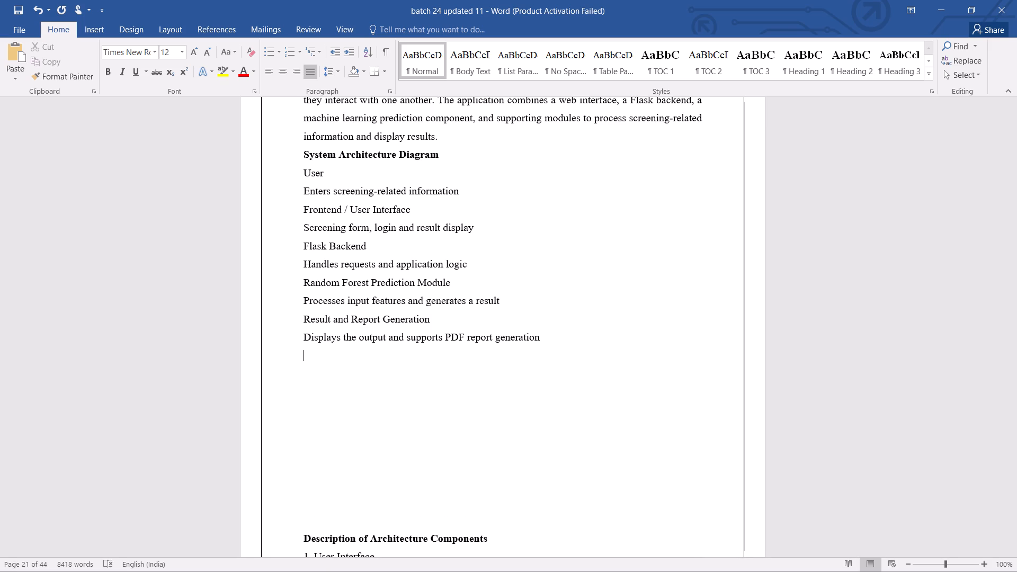
pyautogui.press('Return')
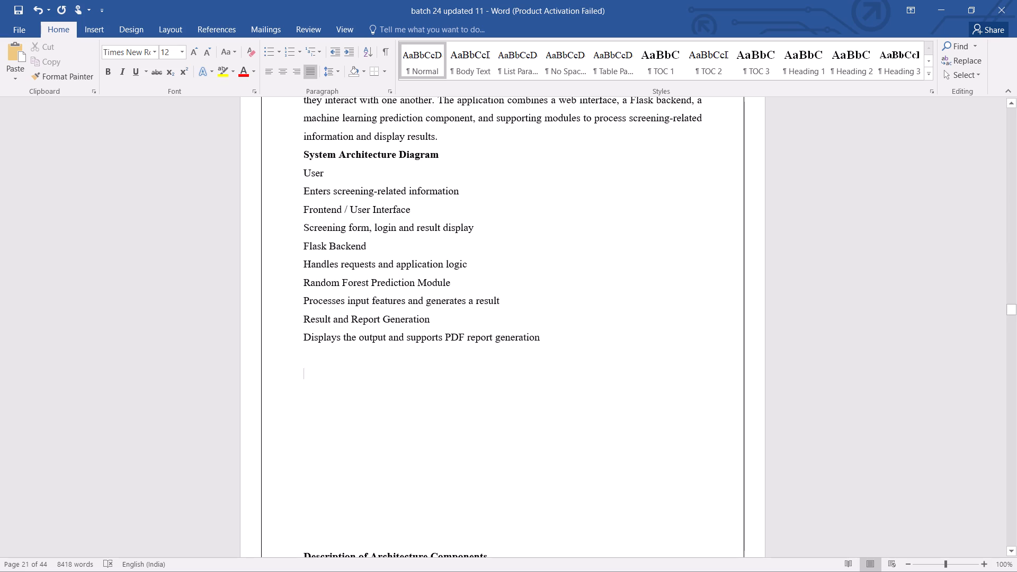
pyautogui.click(300, 353)
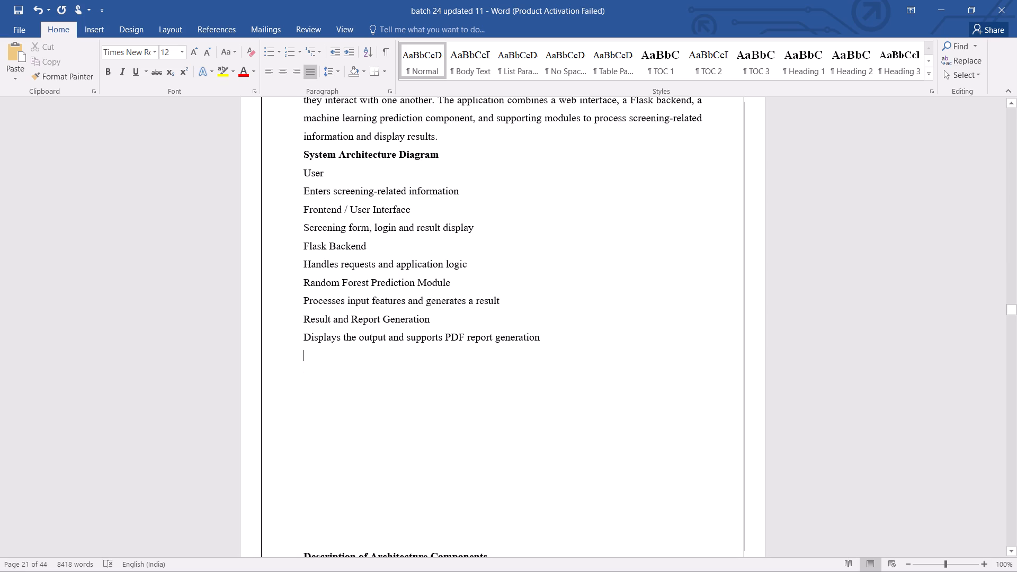
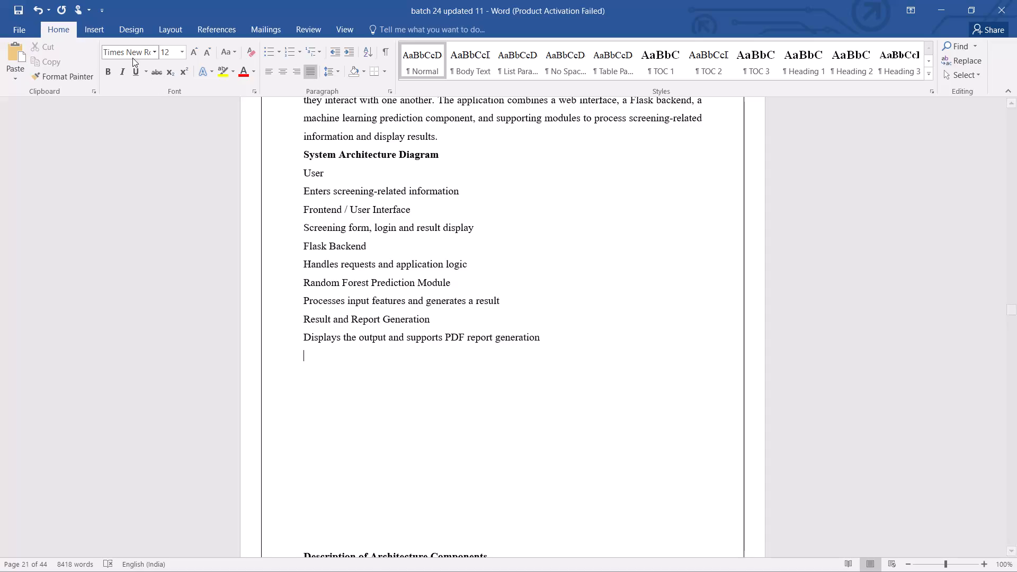
# Insert the system architecture picture "WhatsApp Image 2026-10-30 at 7.59.07 PM (1)" below "Displays the output and supports PDF report generation".
pyautogui.click(100, 23)
pyautogui.click(127, 66)
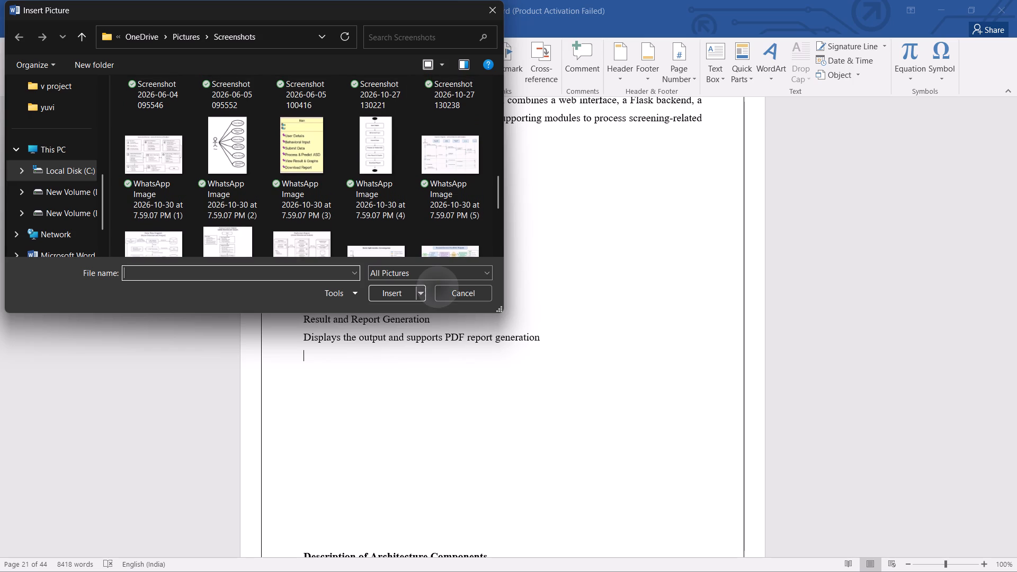
pyautogui.doubleClick(163, 168)
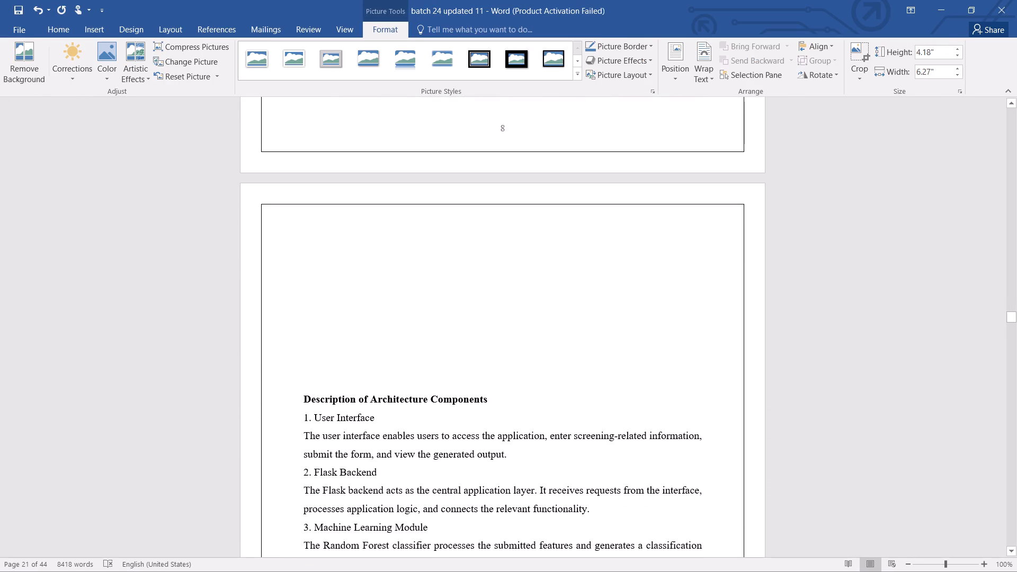
# Delete the blank lines above "Description of Architecture Components" so the heading starts at the top of its page.
pyautogui.click(299, 393)
pyautogui.press('BackSpace')
pyautogui.press('BackSpace')
pyautogui.press('BackSpace')
pyautogui.press('BackSpace')
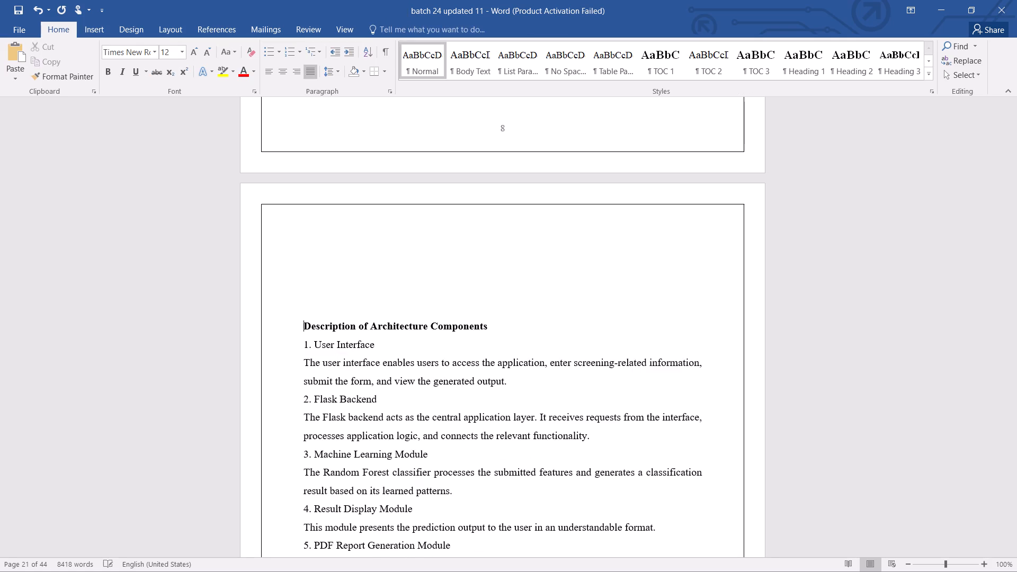
pyautogui.press('BackSpace')
pyautogui.press('BackSpace')
pyautogui.press('BackSpace')
pyautogui.press('BackSpace')
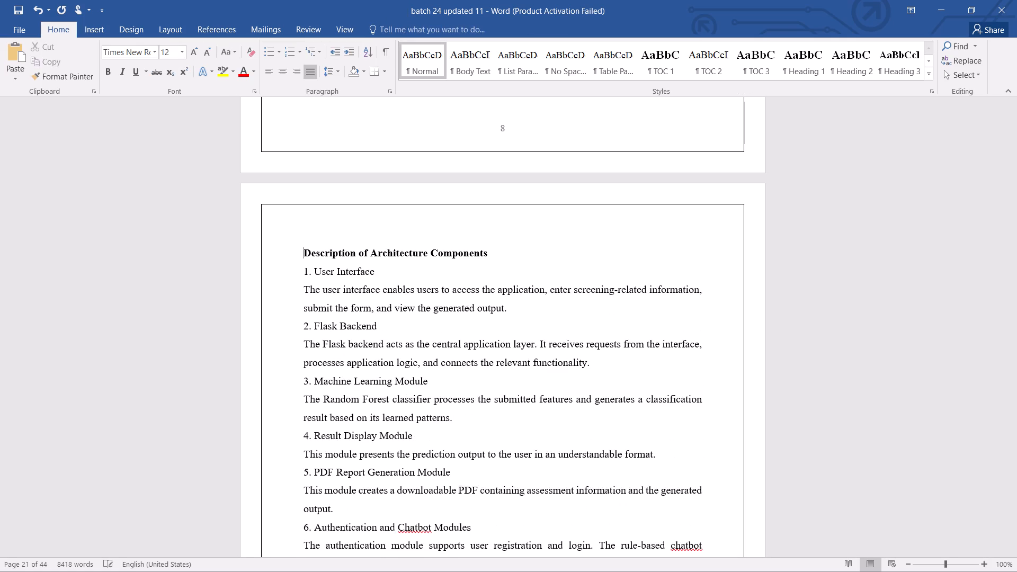
pyautogui.press('BackSpace')
pyautogui.press('Return')
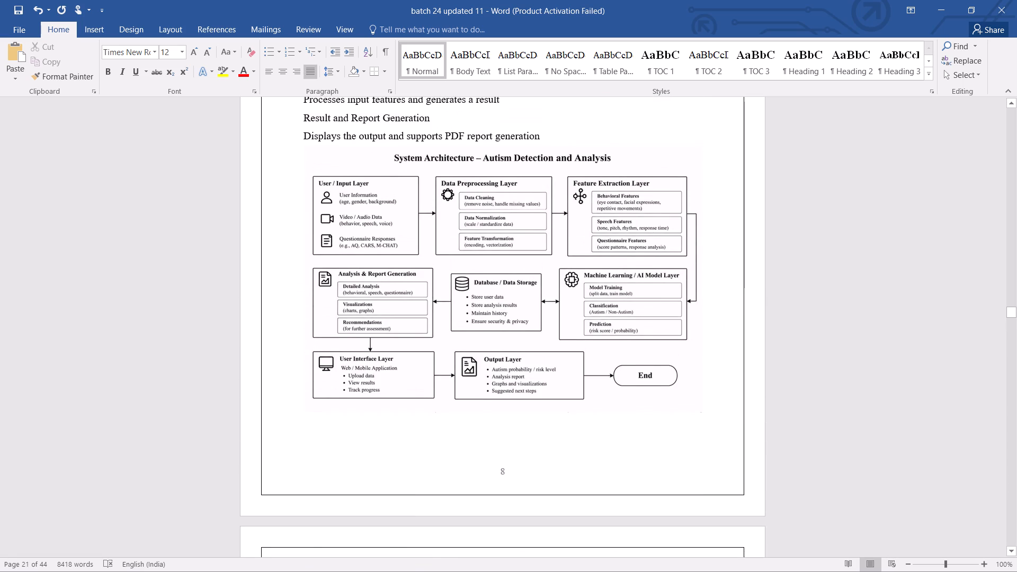
pyautogui.click(299, 393)
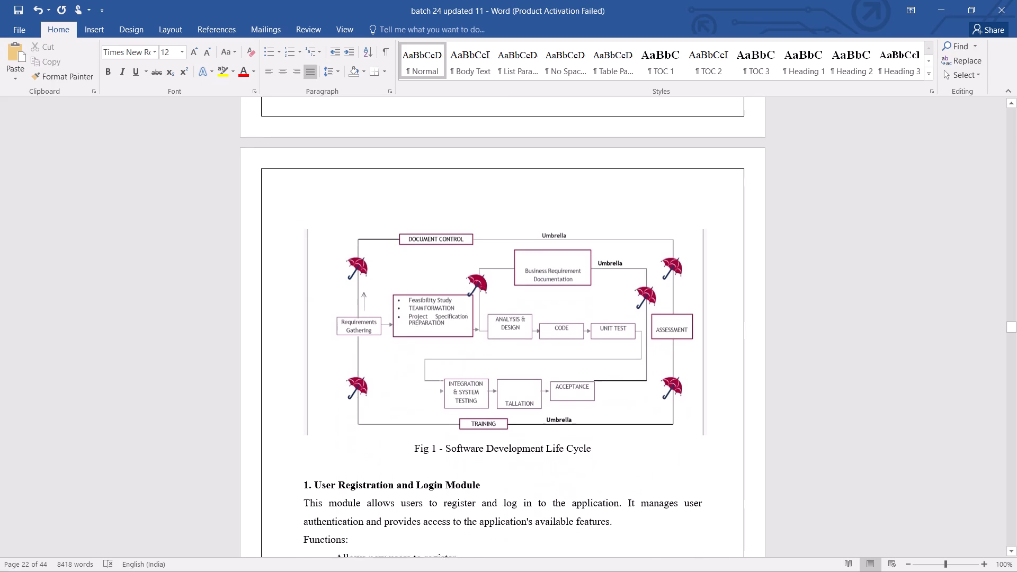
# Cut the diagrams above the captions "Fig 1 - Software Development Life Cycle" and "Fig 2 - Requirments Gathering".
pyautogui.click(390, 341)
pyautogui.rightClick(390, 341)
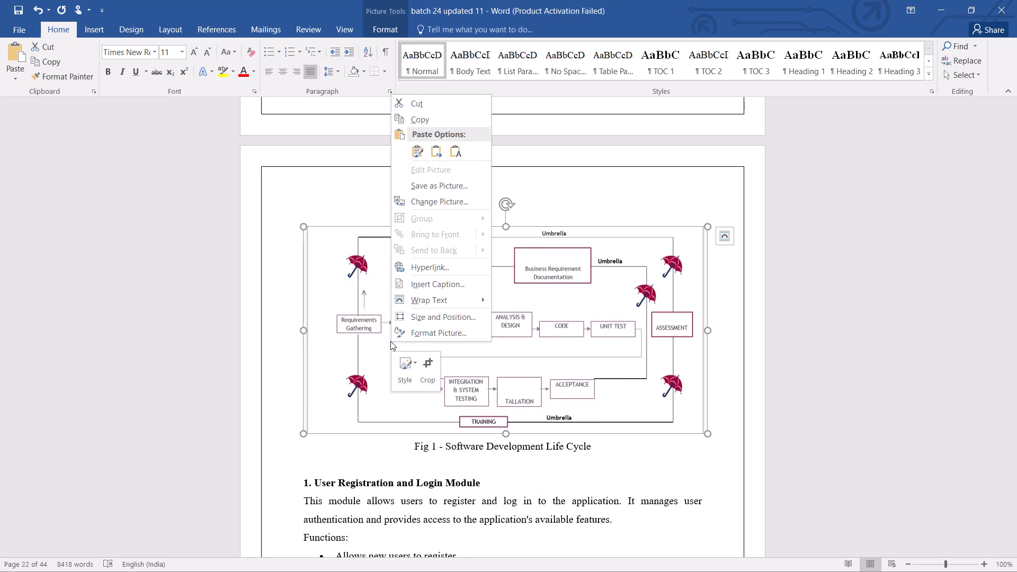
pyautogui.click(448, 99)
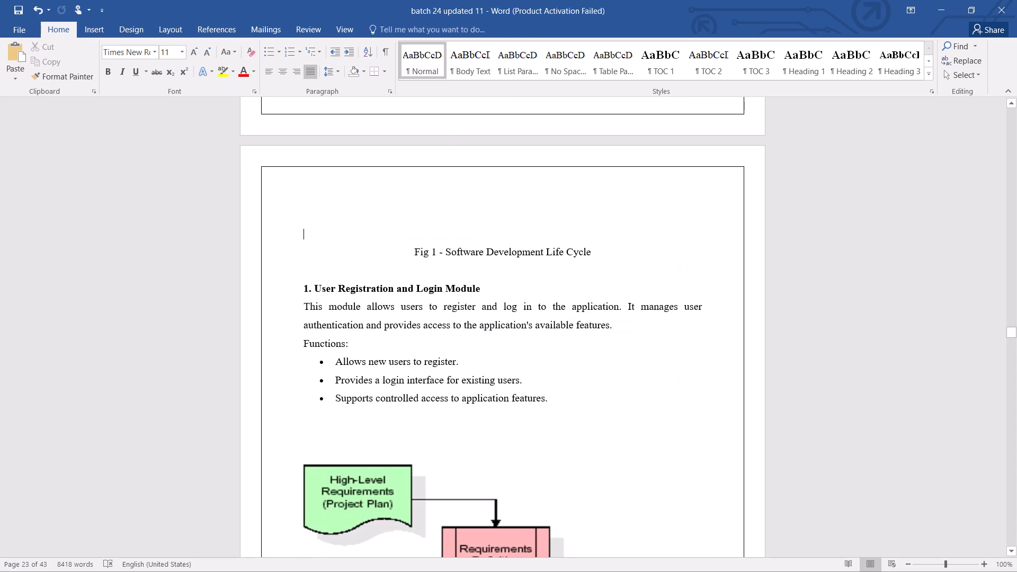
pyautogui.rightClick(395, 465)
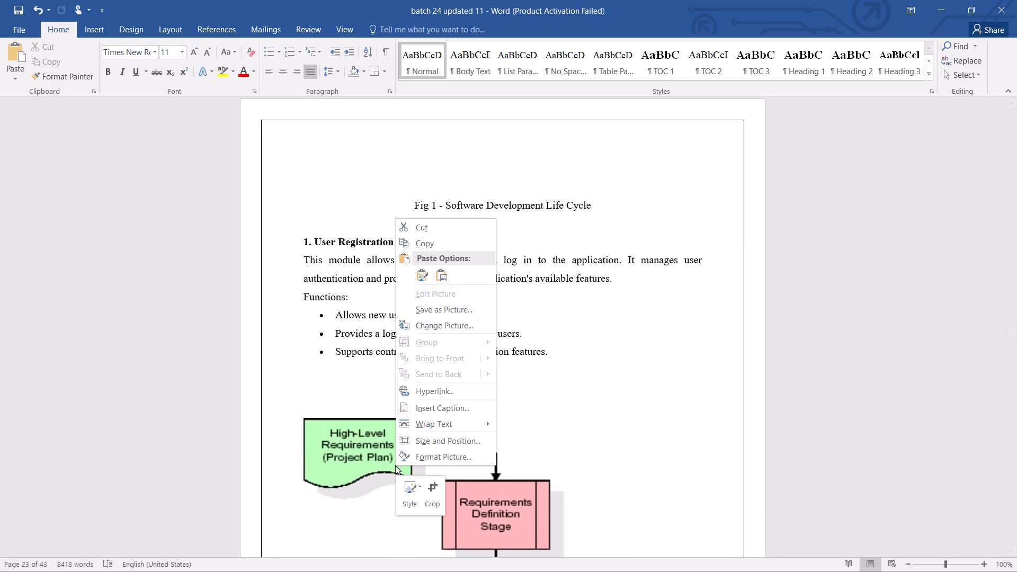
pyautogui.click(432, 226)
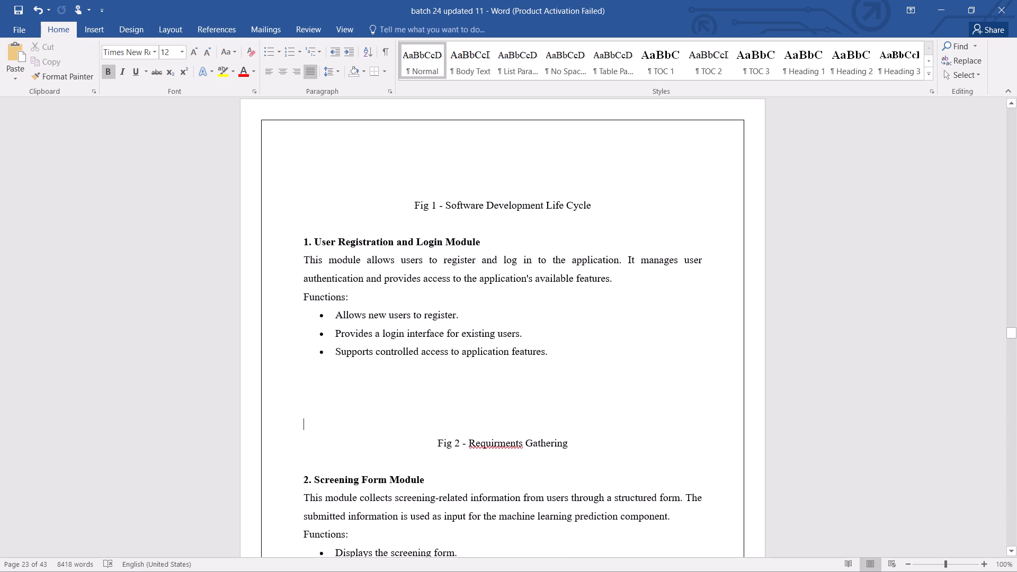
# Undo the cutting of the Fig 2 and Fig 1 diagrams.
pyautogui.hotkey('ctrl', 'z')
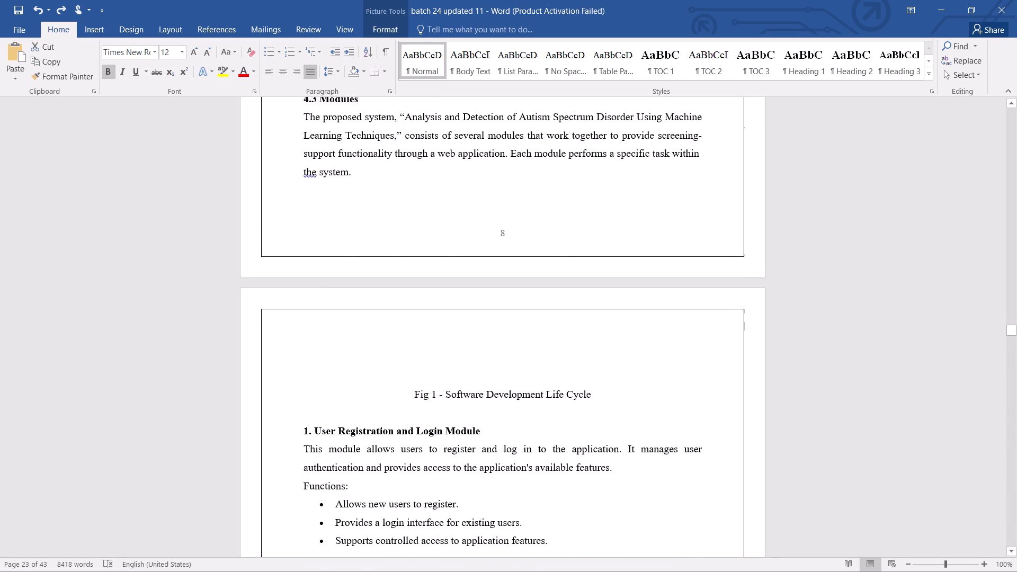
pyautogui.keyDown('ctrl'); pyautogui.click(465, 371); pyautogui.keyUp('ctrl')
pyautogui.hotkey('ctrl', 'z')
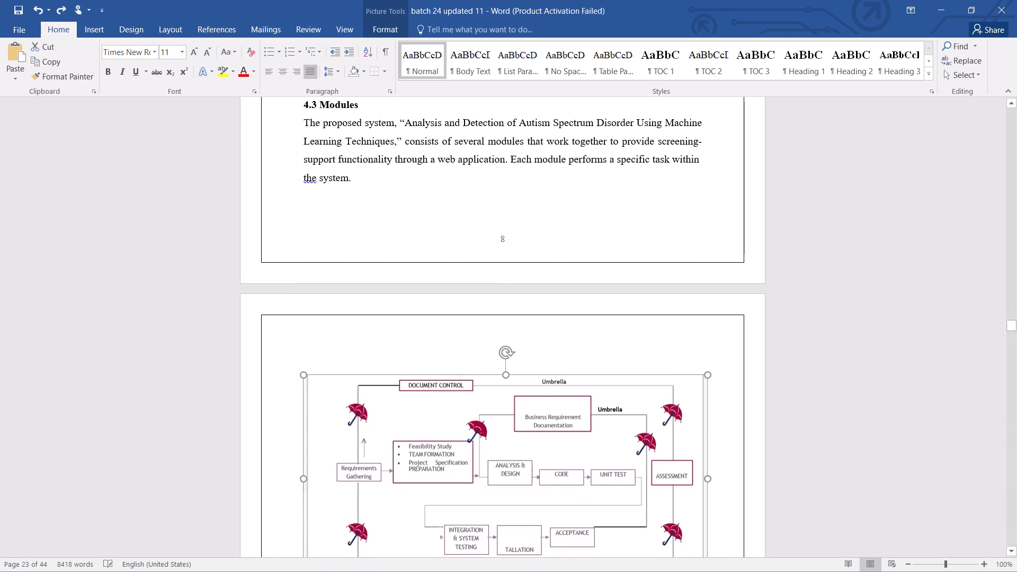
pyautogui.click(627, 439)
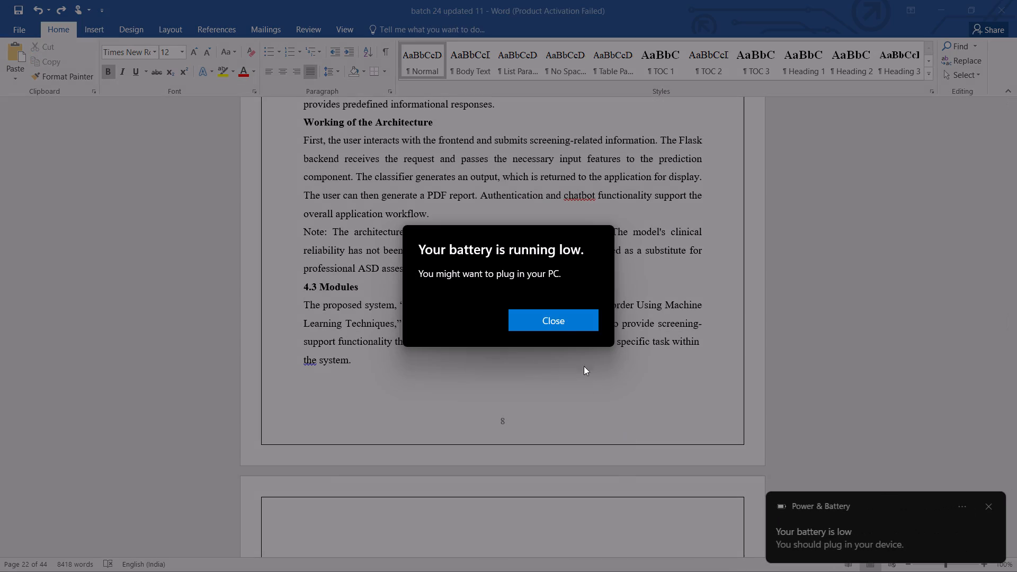
# Dismiss the low-battery warning.
pyautogui.click(562, 325)
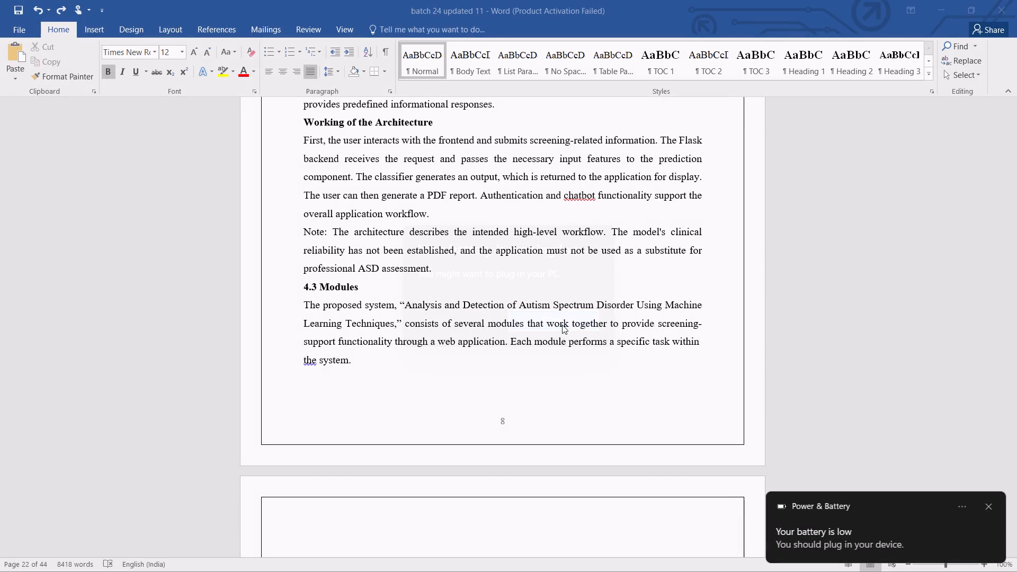
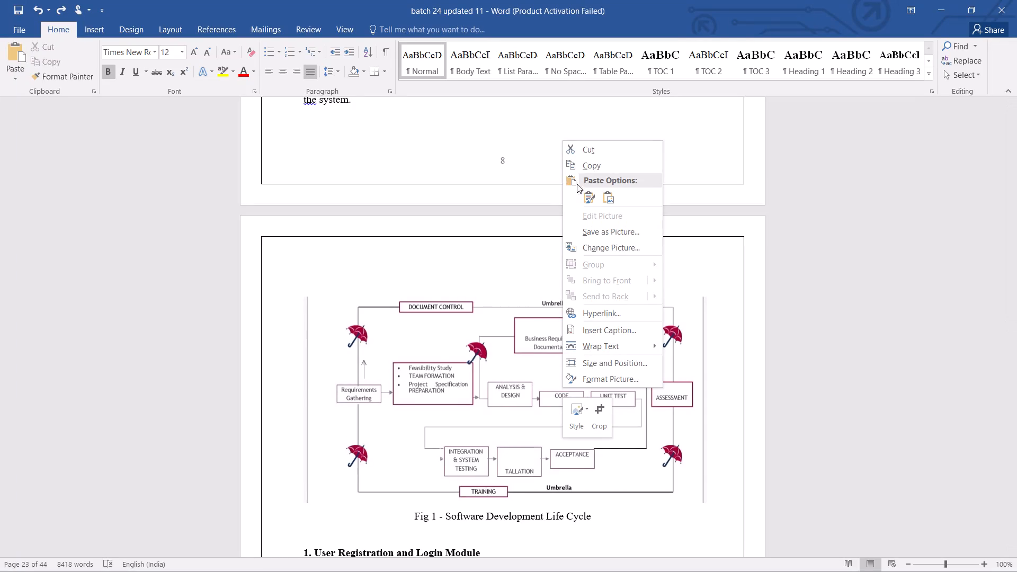
# Cut the diagram above the caption "Fig 1 - Software Development Life Cycle" and fill its place with blank lines.
pyautogui.click(582, 156)
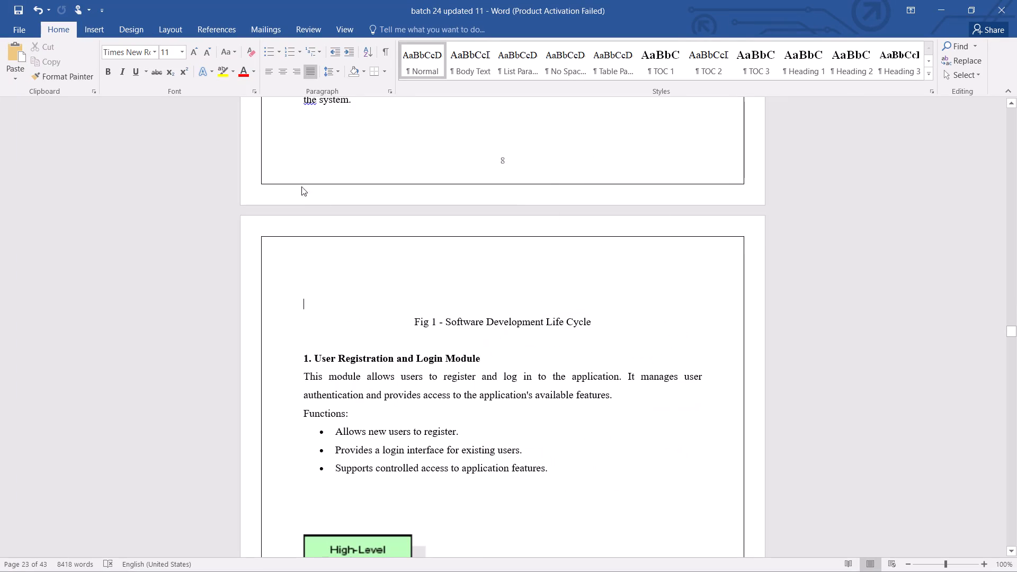
pyautogui.press('Return')
pyautogui.press('Return')
pyautogui.press('Return')
pyautogui.press('Return')
pyautogui.press('Return')
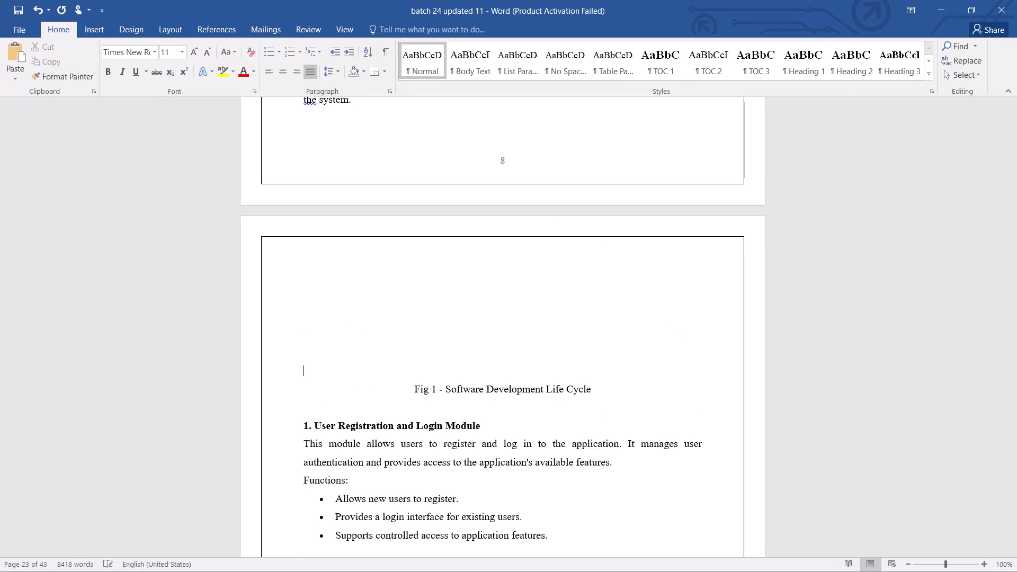
pyautogui.press('Return')
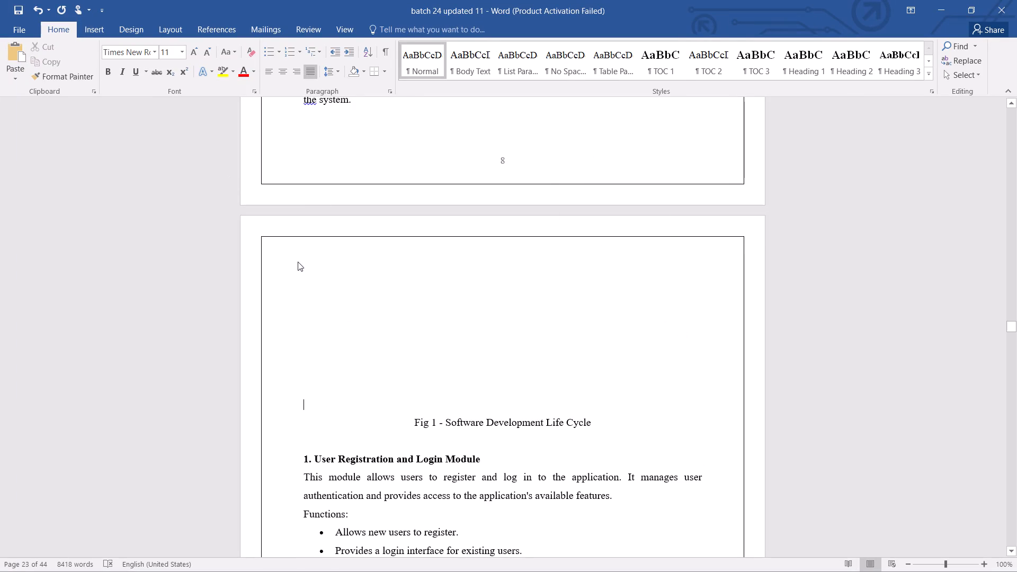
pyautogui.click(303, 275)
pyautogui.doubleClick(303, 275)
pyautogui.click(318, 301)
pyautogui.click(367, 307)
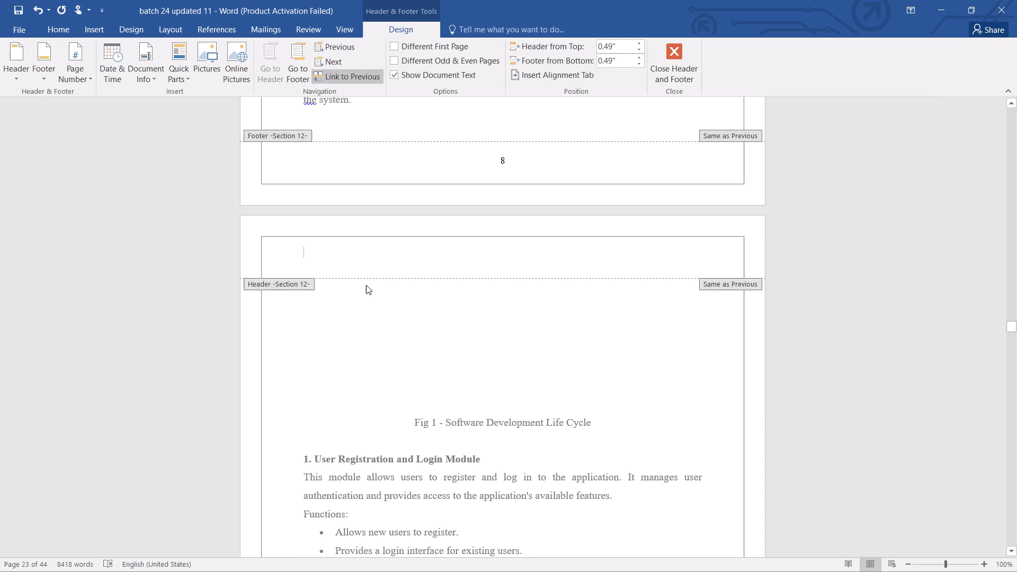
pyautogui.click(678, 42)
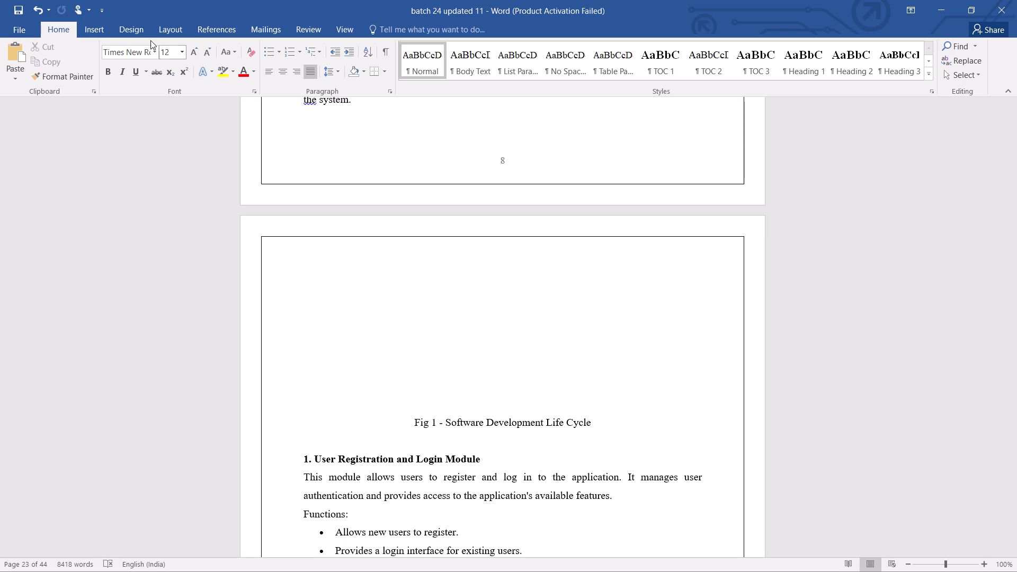
# Insert the picture "WhatsApp Image 2026-10-30 at 7.59.07 PM (6)" at the top of the page above the Fig 1 caption.
pyautogui.click(91, 26)
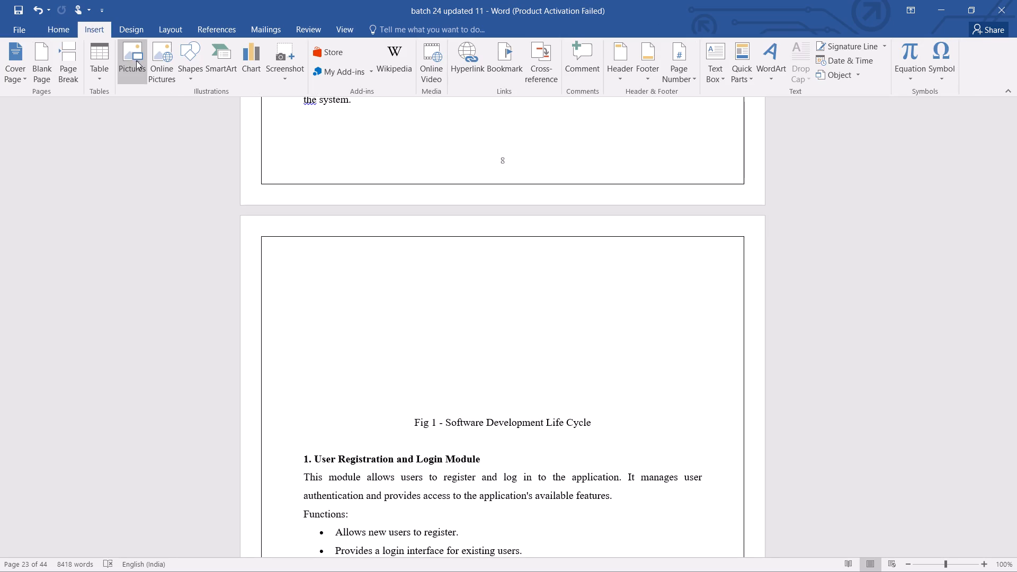
pyautogui.click(136, 60)
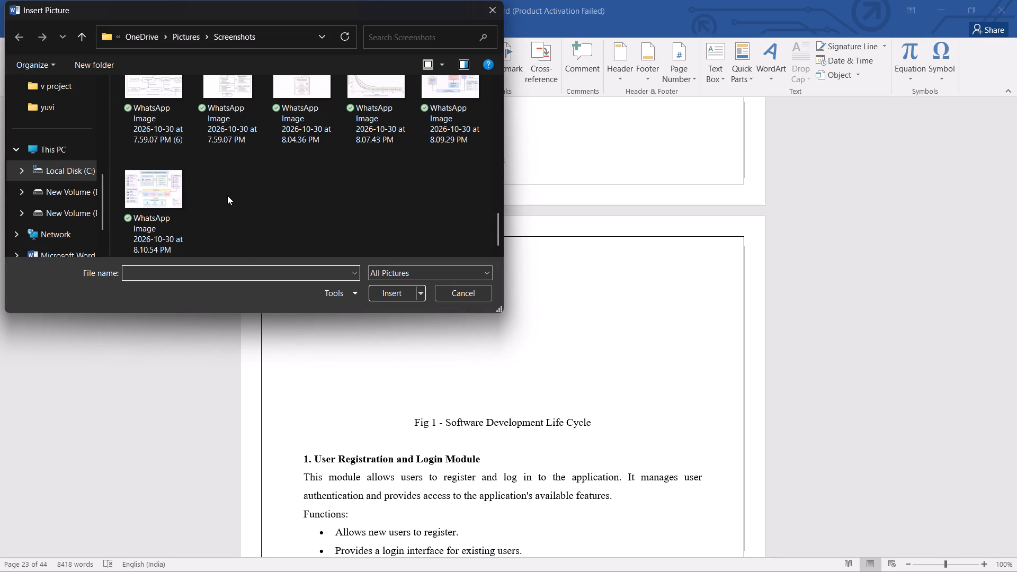
pyautogui.click(383, 136)
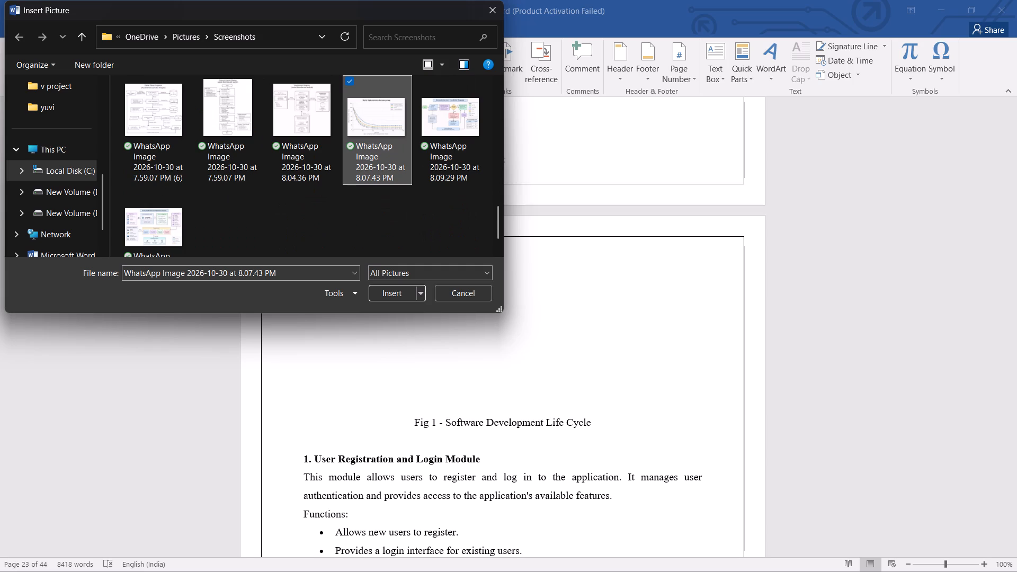
pyautogui.click(155, 126)
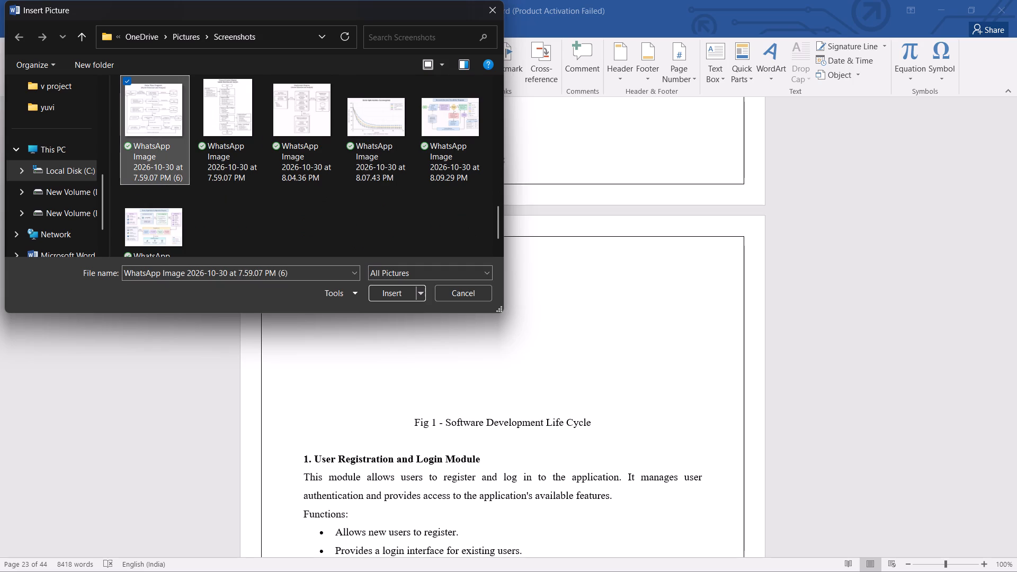
pyautogui.click(381, 293)
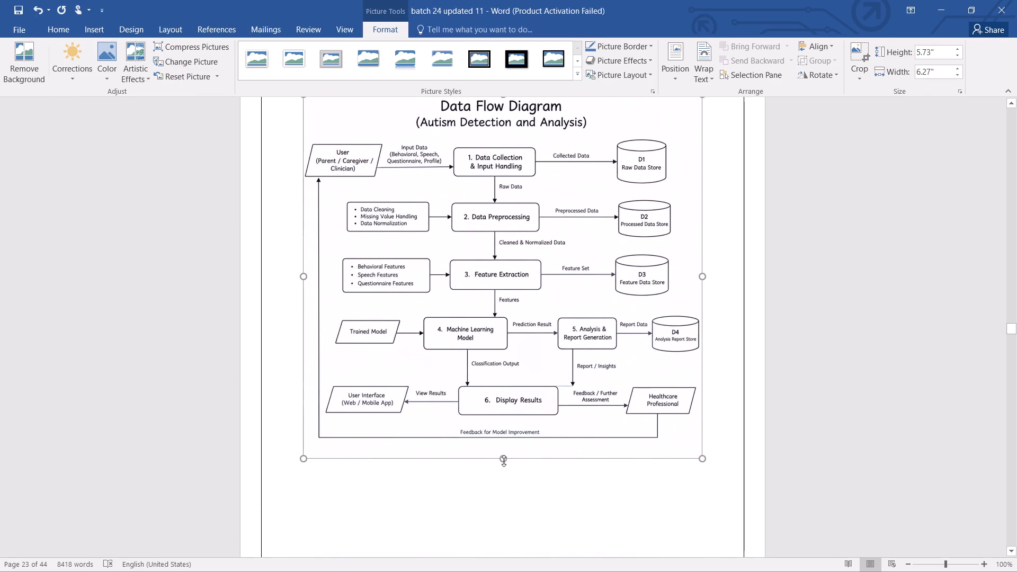
# Shrink the inserted data flow diagram to about 3.41" high and 5.48" wide.
pyautogui.moveTo(505, 461); pyautogui.dragTo(503, 297)
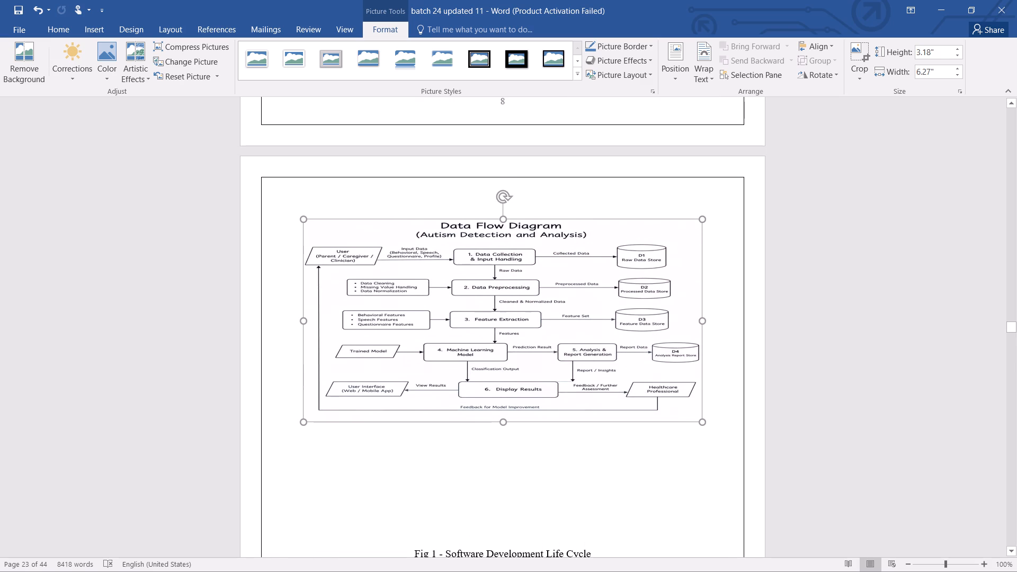
pyautogui.moveTo(704, 323); pyautogui.dragTo(673, 319)
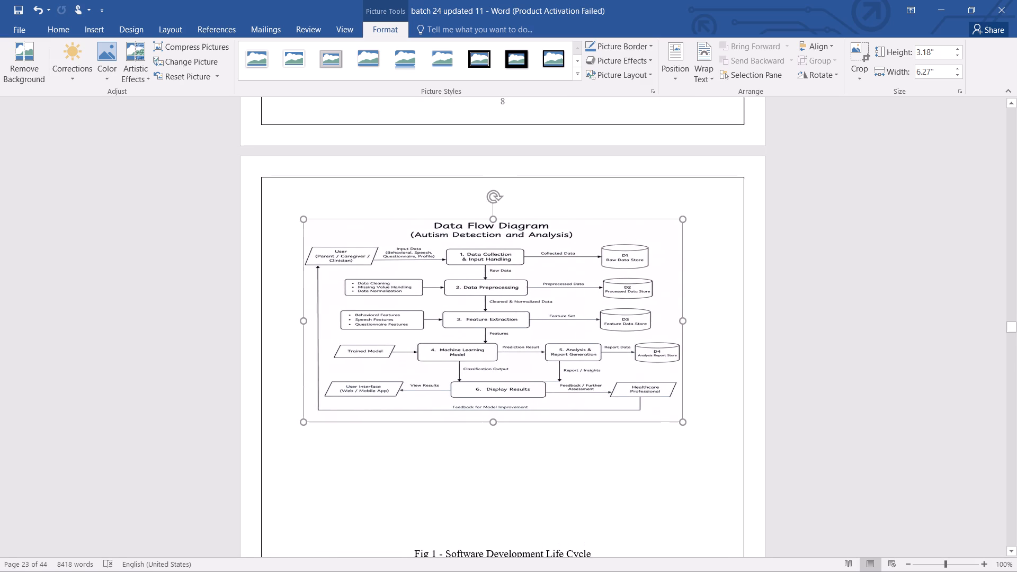
pyautogui.moveTo(673, 319); pyautogui.dragTo(649, 326)
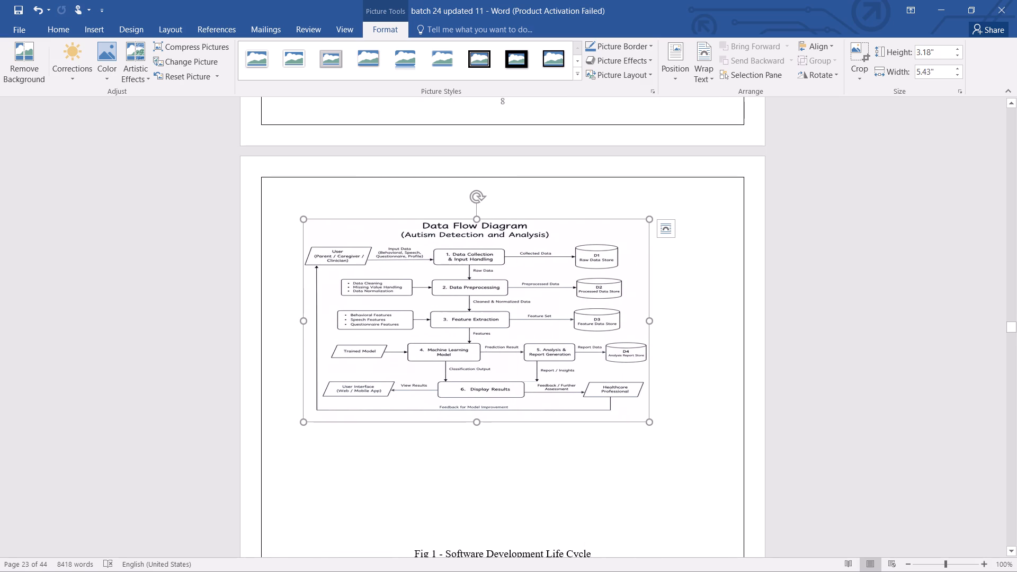
pyautogui.click(305, 323)
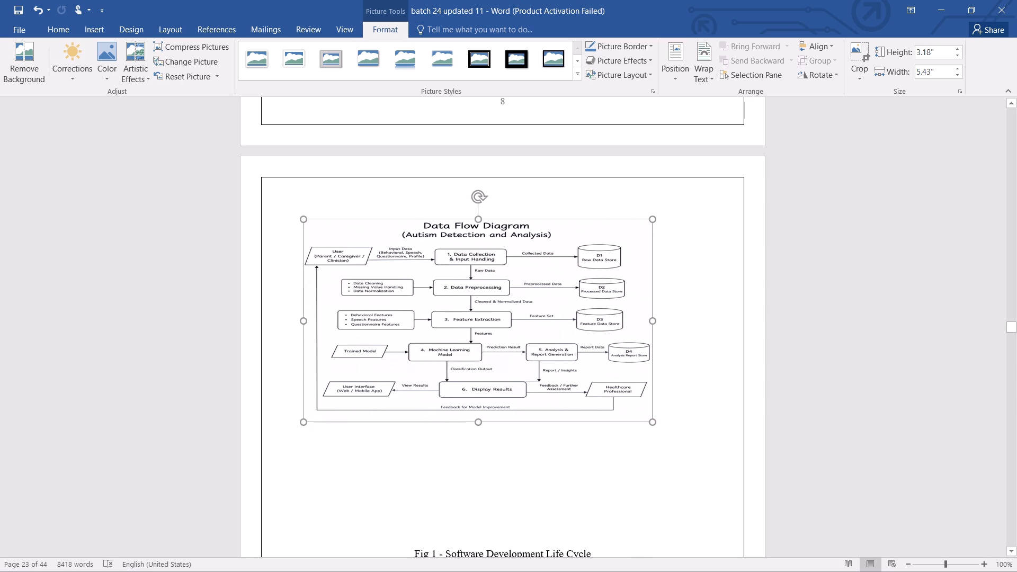
pyautogui.moveTo(479, 422); pyautogui.dragTo(482, 436)
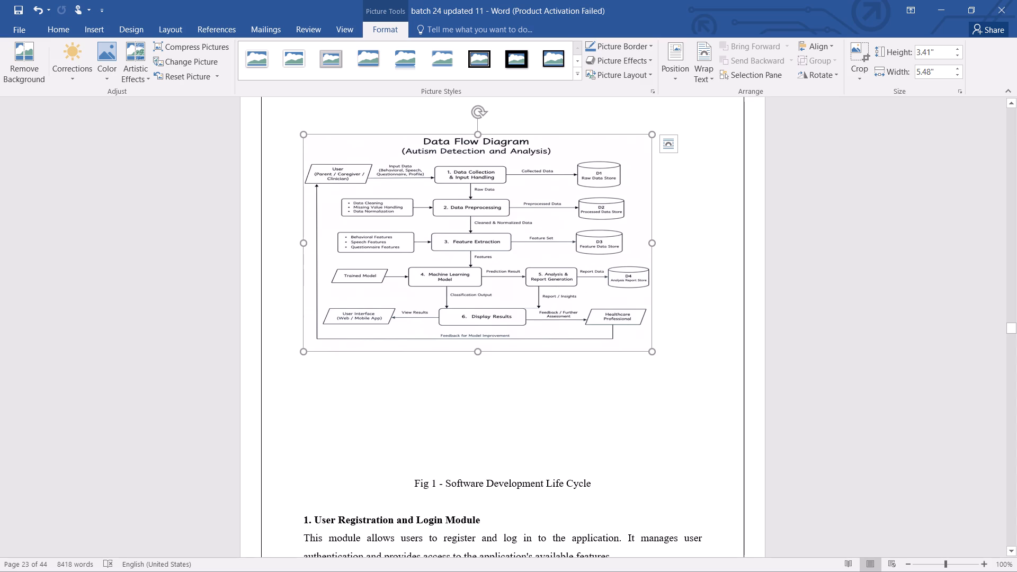
# Change the caption "Fig 1 - Software Development Life Cycle" to "Fig 4.3 - Data Flow Diagram".
pyautogui.click(437, 485)
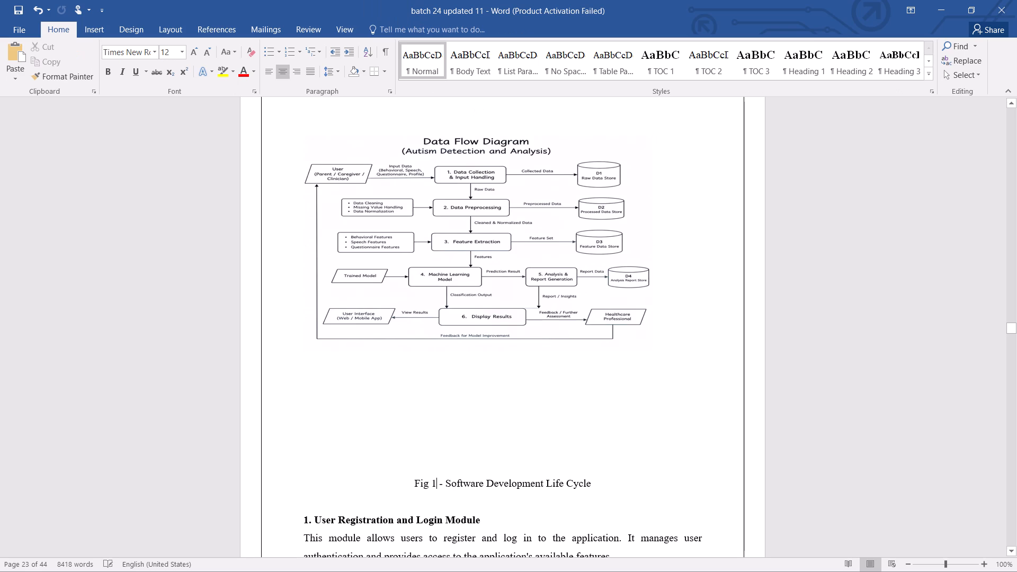
pyautogui.press('BackSpace')
pyautogui.press('Left')
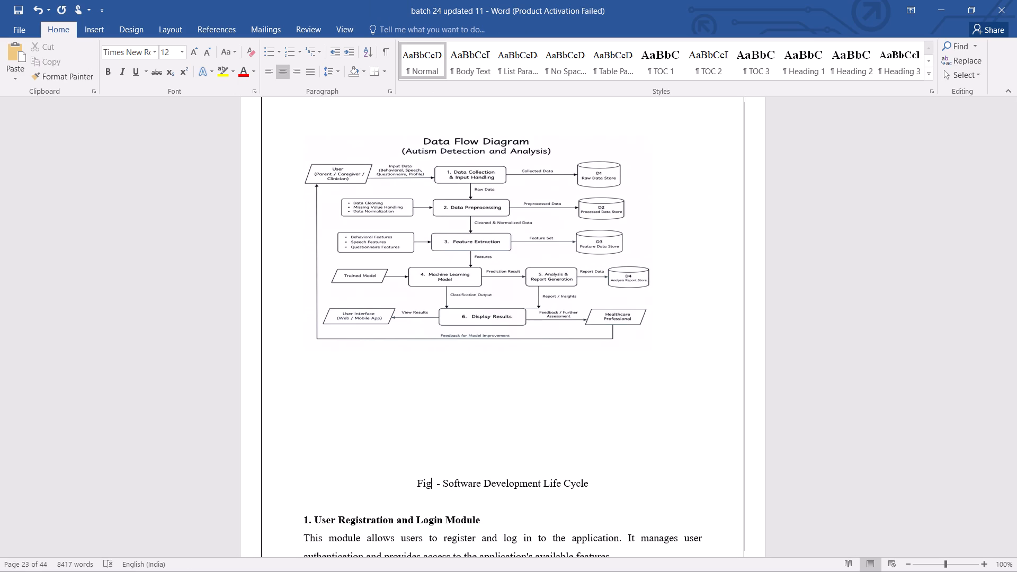
pyautogui.press('pagedown')
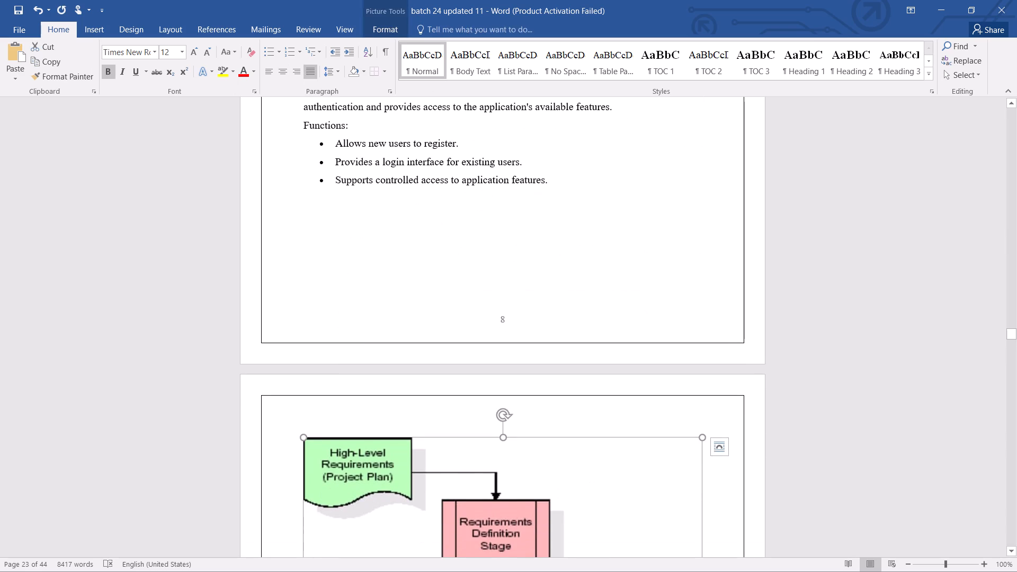
pyautogui.hotkey('ctrl', 'z')
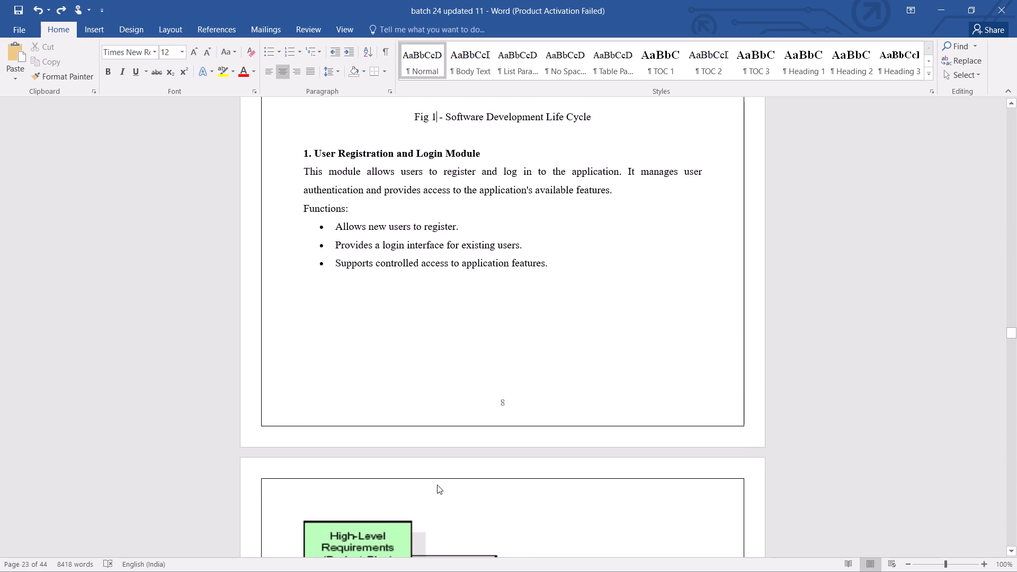
pyautogui.press('BackSpace')
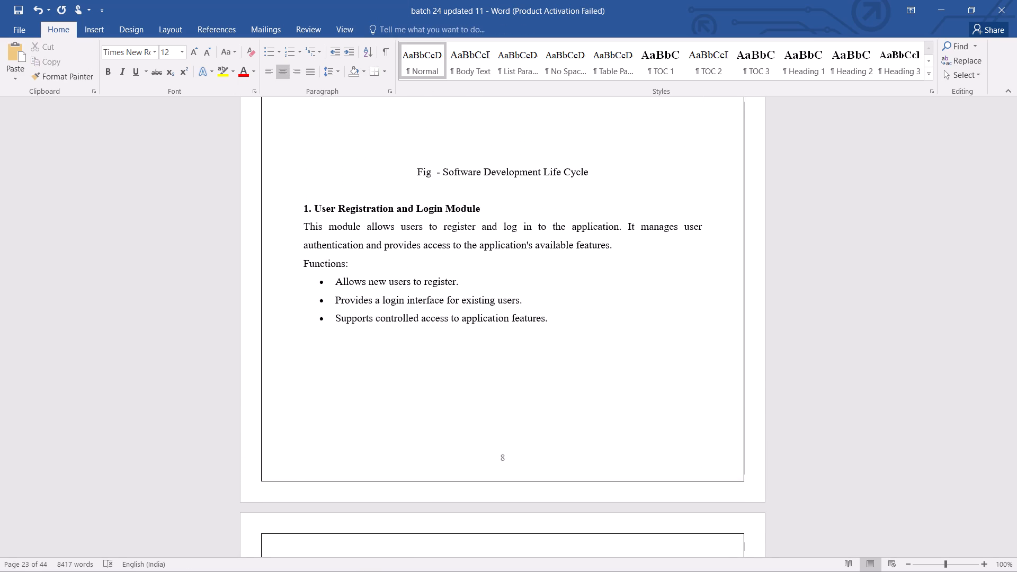
pyautogui.press('Left')
pyautogui.press('space')
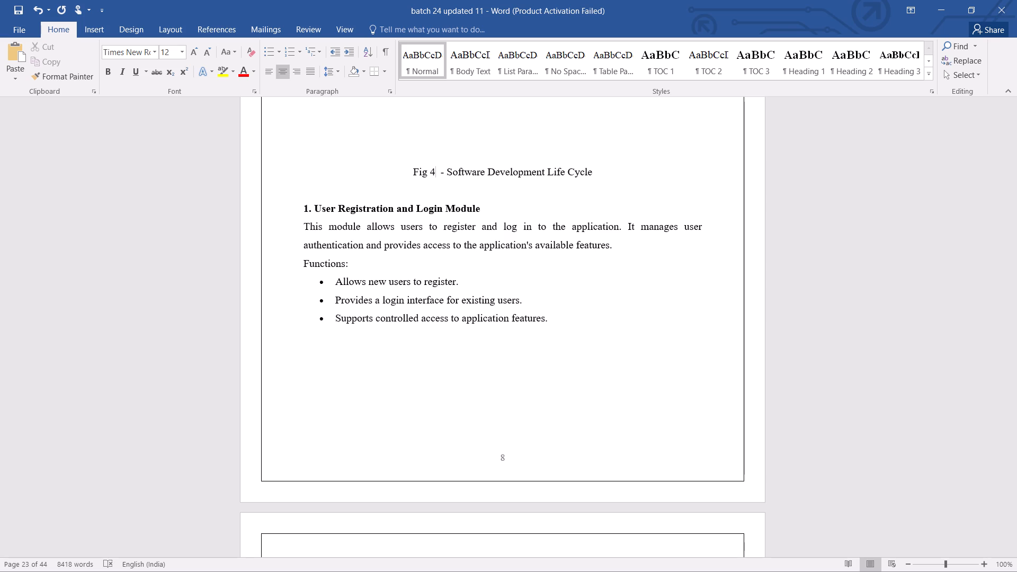
pyautogui.press('.')
pyautogui.press('3')
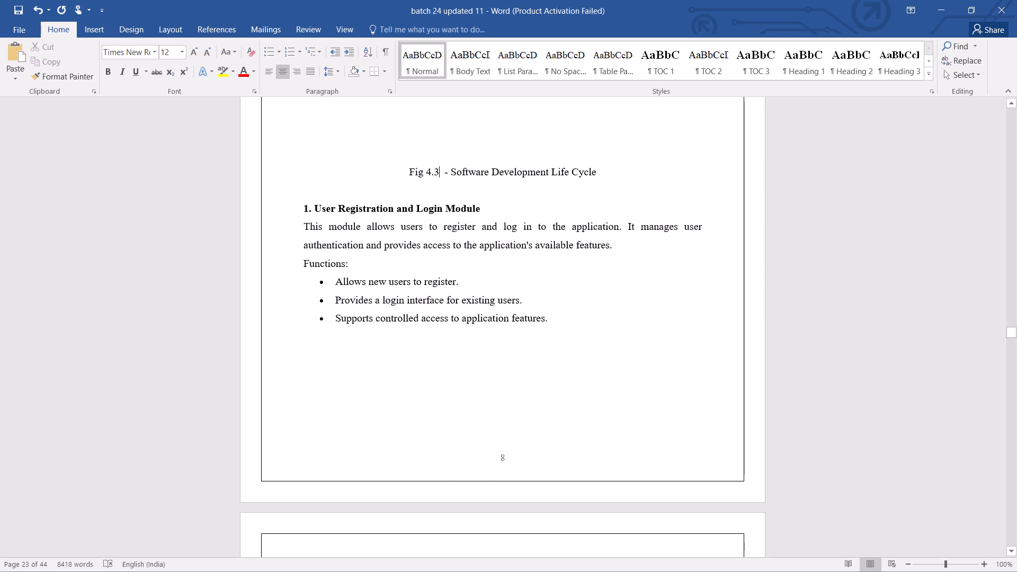
pyautogui.moveTo(600, 173); pyautogui.dragTo(450, 176)
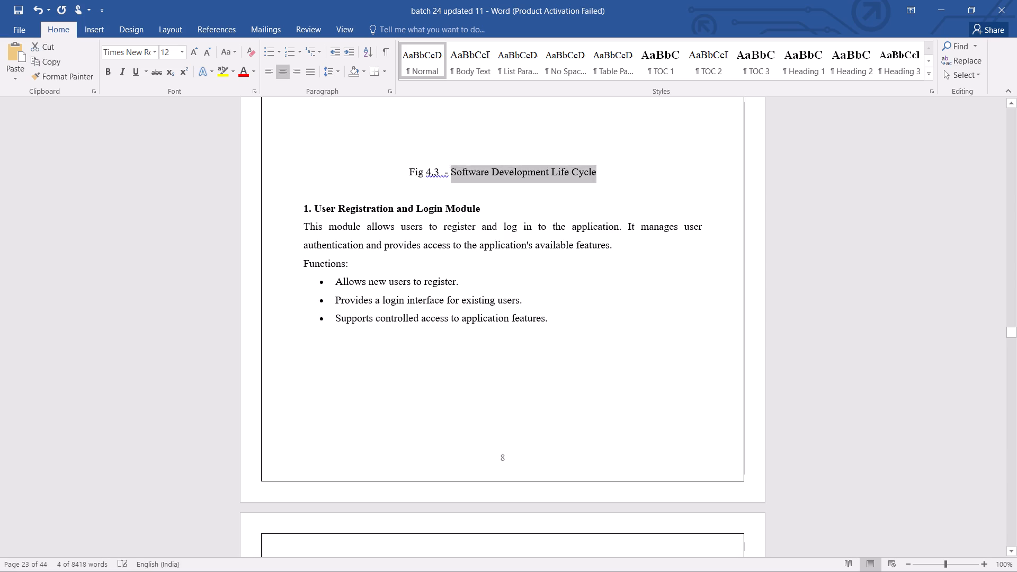
pyautogui.press('BackSpace')
pyautogui.write('Data Flow Diagram')
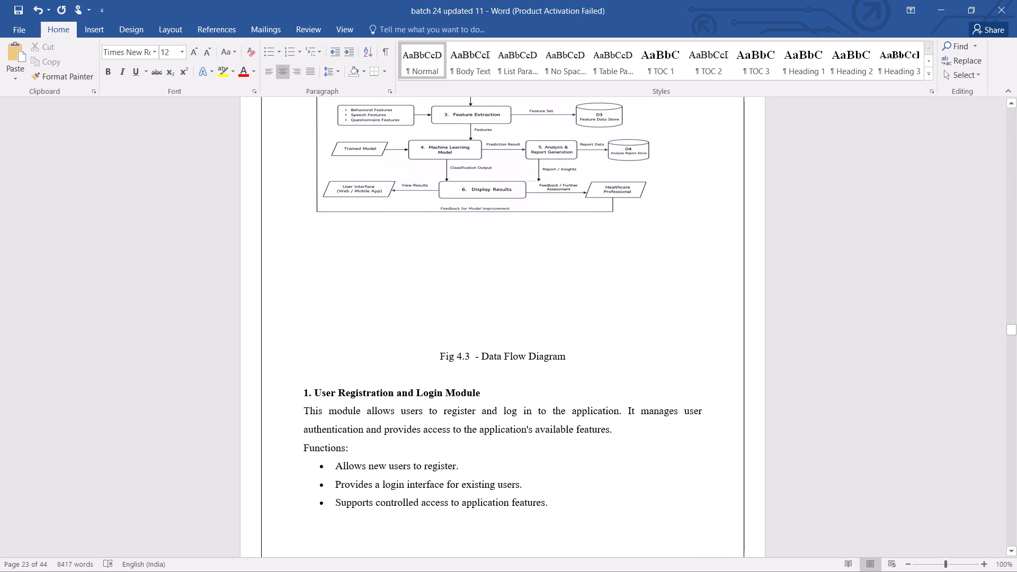
# Delete the blank lines between the data flow diagram and its Fig 4.3 caption, keeping the caption on its own line directly below.
pyautogui.moveTo(583, 361); pyautogui.dragTo(444, 360)
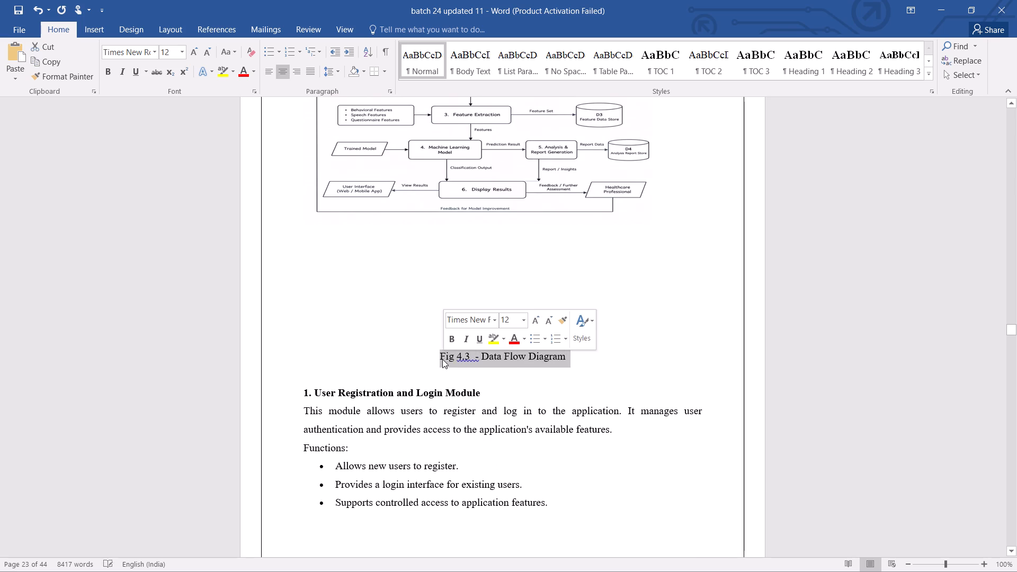
pyautogui.click(436, 358)
pyautogui.press('BackSpace')
pyautogui.press('BackSpace')
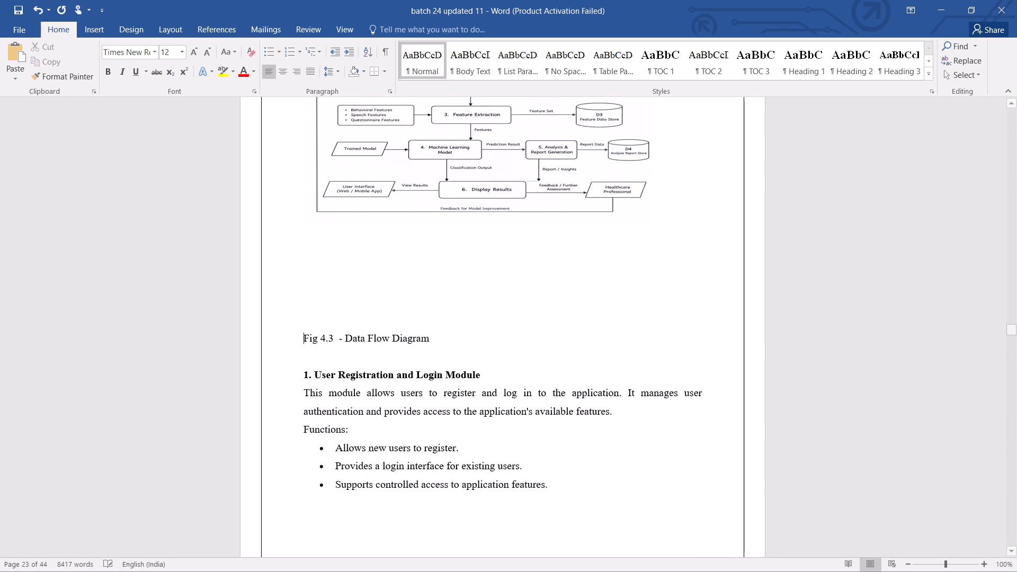
pyautogui.press('BackSpace')
pyautogui.press('BackSpace')
pyautogui.press('BackSpace')
pyautogui.press('BackSpace')
pyautogui.press('BackSpace')
pyautogui.press('BackSpace')
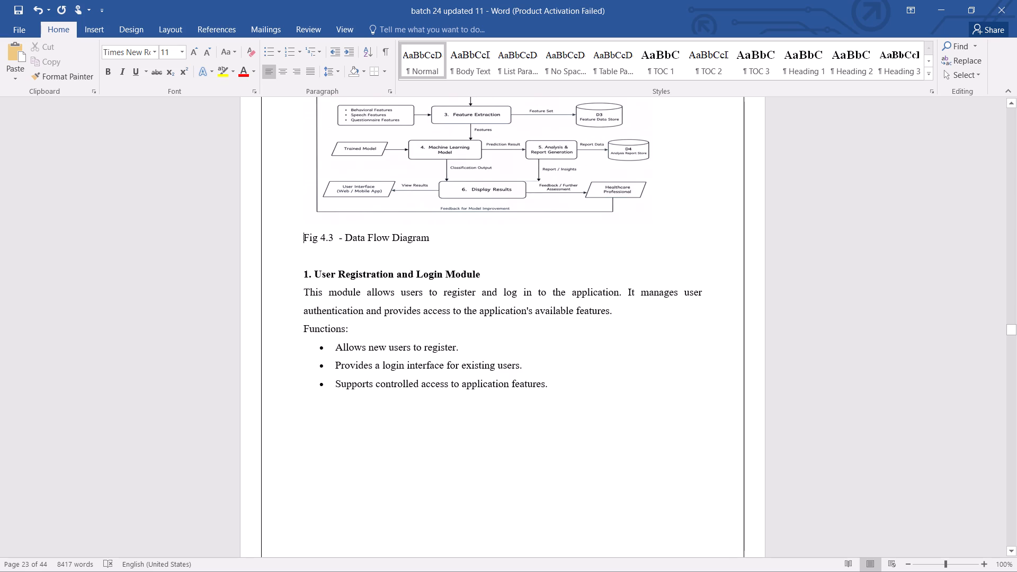
pyautogui.press('BackSpace')
pyautogui.press('Return')
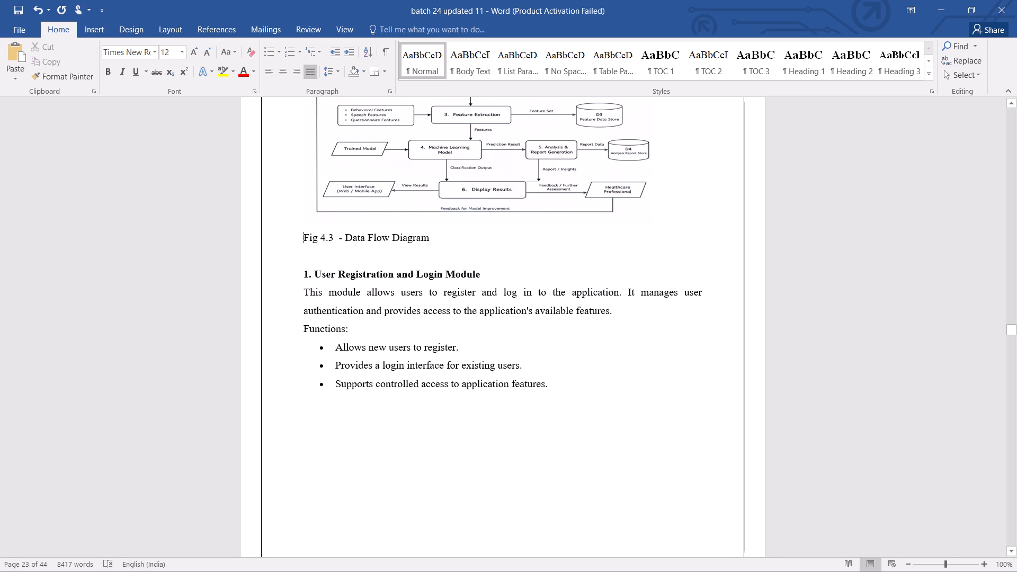
# Centre the caption "Fig 4.3 - Data Flow Diagram".
pyautogui.moveTo(433, 239); pyautogui.dragTo(304, 243)
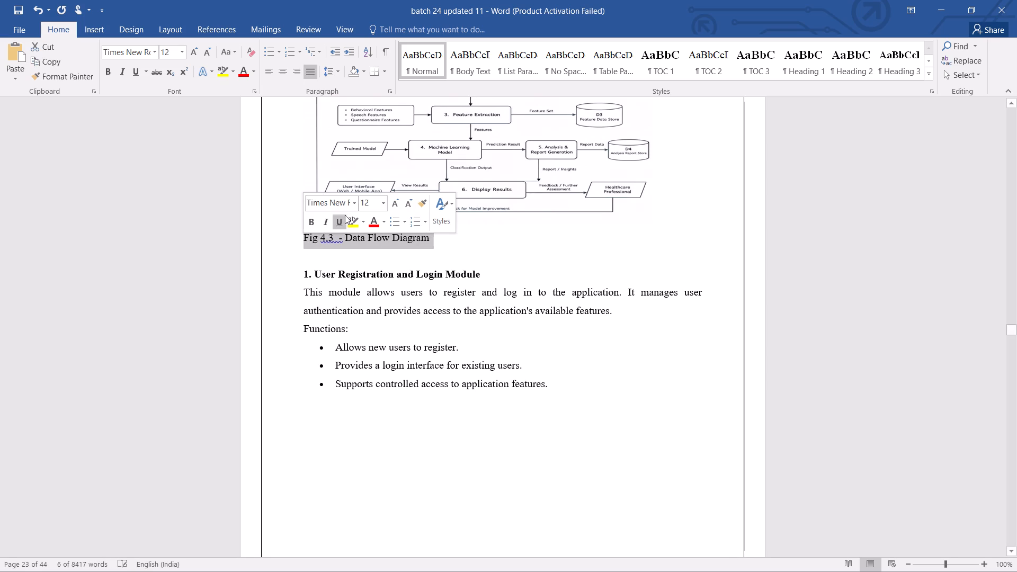
pyautogui.click(282, 66)
pyautogui.click(433, 421)
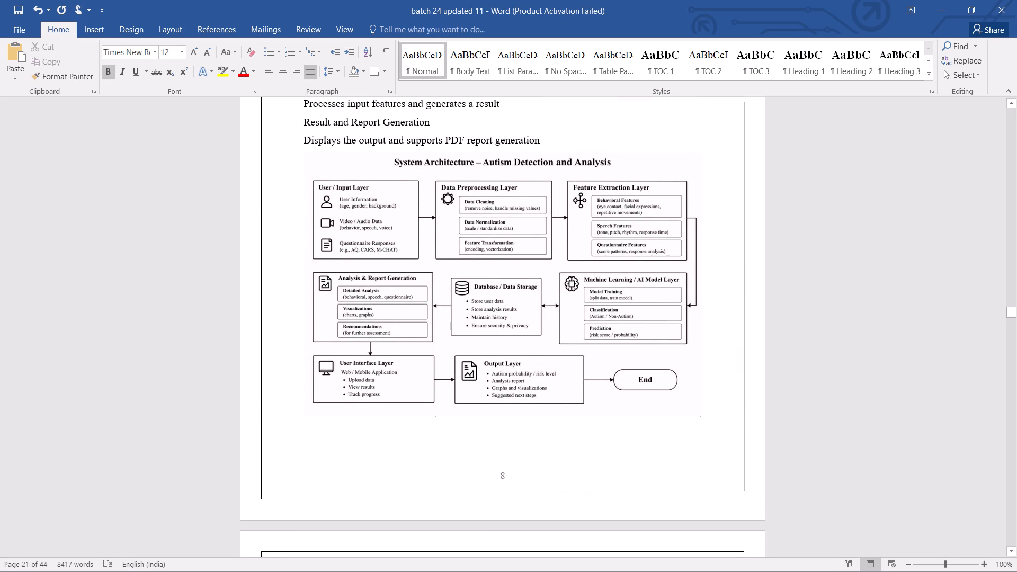
# Add the caption "Fig 4.2 – System architecture" on a new line below the system architecture diagram.
pyautogui.click(708, 421)
pyautogui.press('Return')
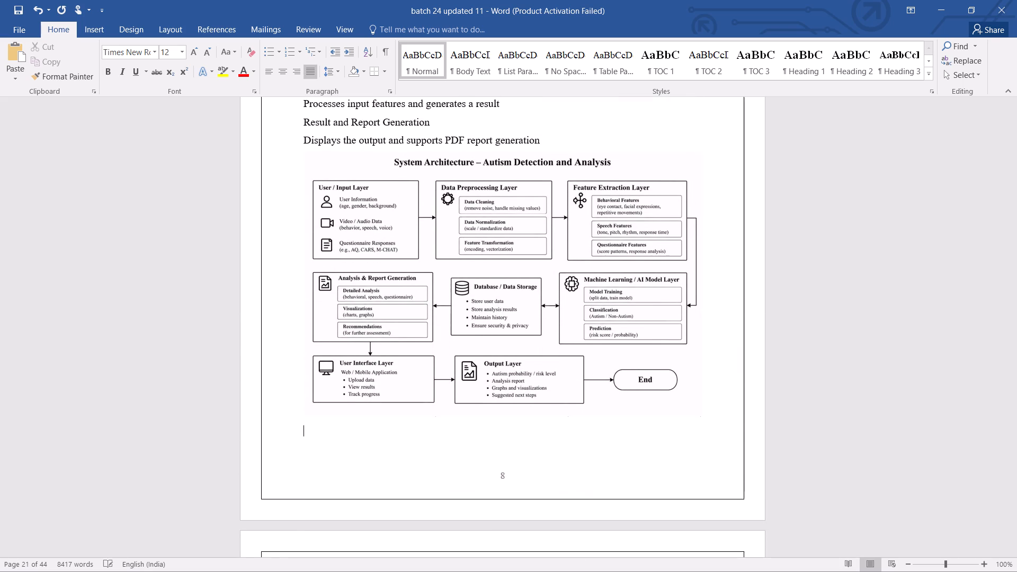
pyautogui.write('fig')
pyautogui.press('BackSpace')
pyautogui.press('BackSpace')
pyautogui.press('BackSpace')
pyautogui.write('fig 4.2')
pyautogui.press('space')
pyautogui.write('-')
pyautogui.press('space')
pyautogui.write('System architecture')
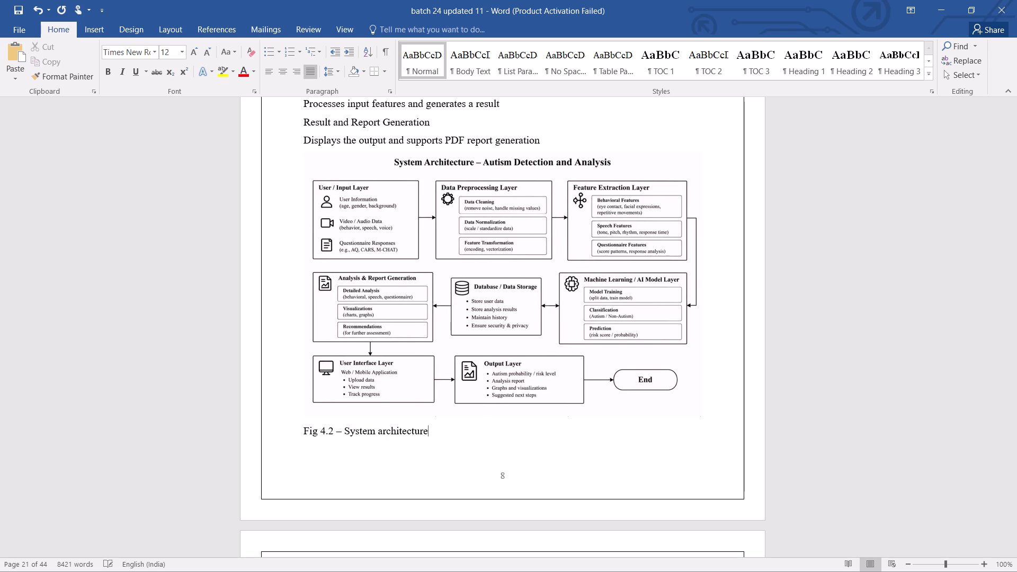
# Centre the caption "Fig 4.2 – System architecture" below the system architecture diagram.
pyautogui.moveTo(432, 430); pyautogui.dragTo(355, 436)
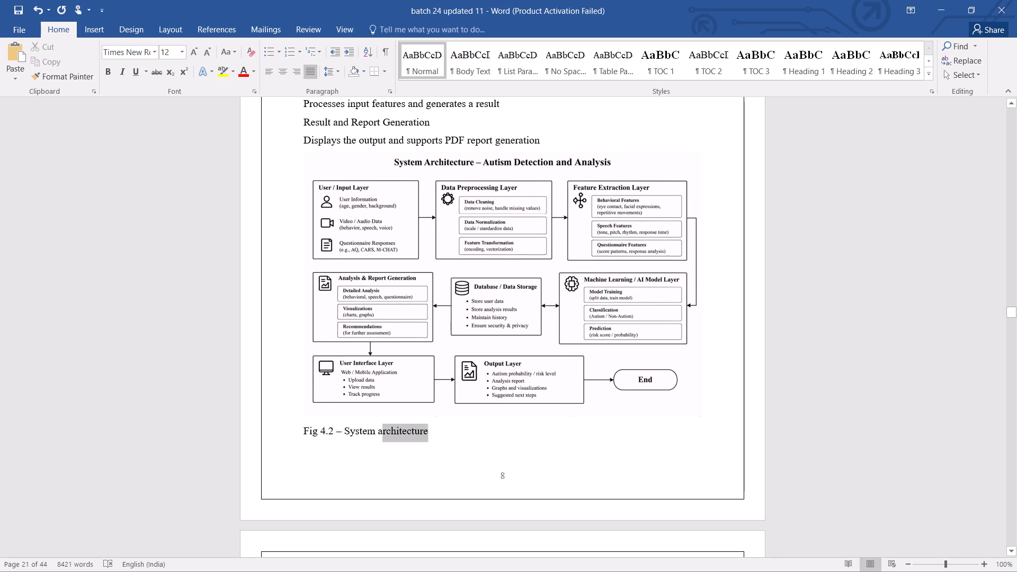
pyautogui.moveTo(355, 436); pyautogui.dragTo(301, 431)
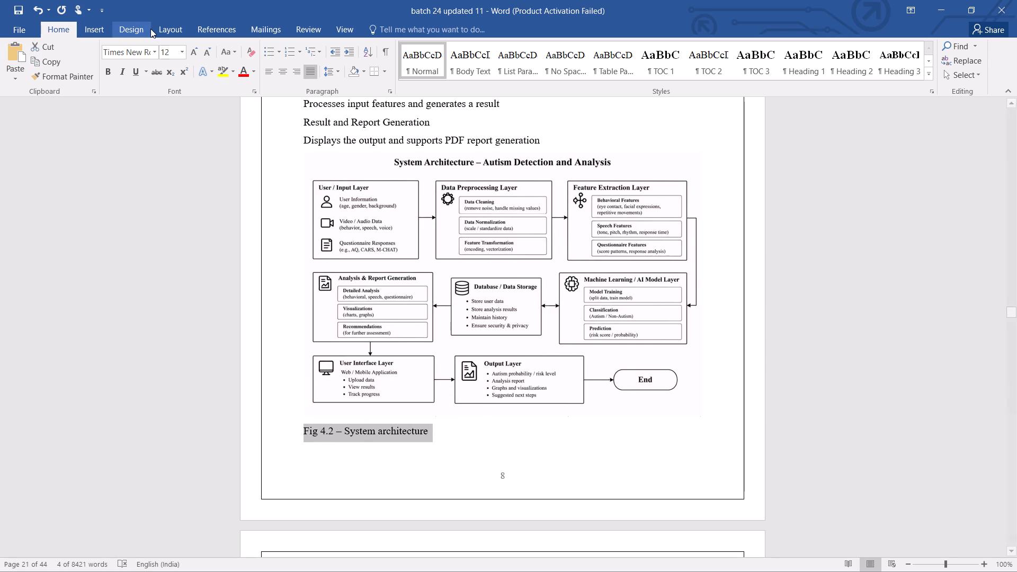
pyautogui.click(287, 69)
pyautogui.click(706, 495)
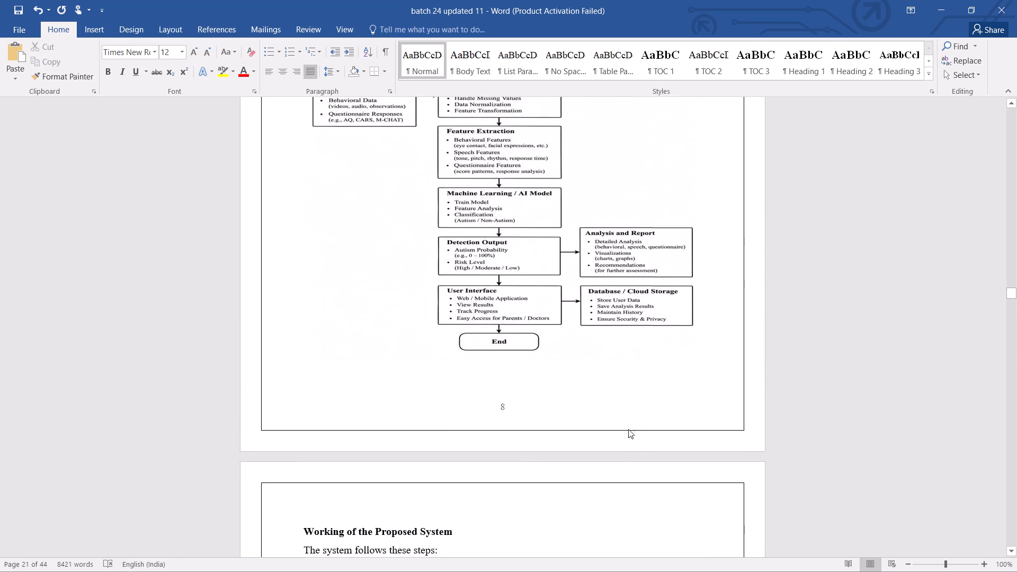
# Add the caption "Fig 4.1- Proposed System" on a new line below the diagram preceding "Working of the Proposed System".
pyautogui.click(713, 355)
pyautogui.press('Return')
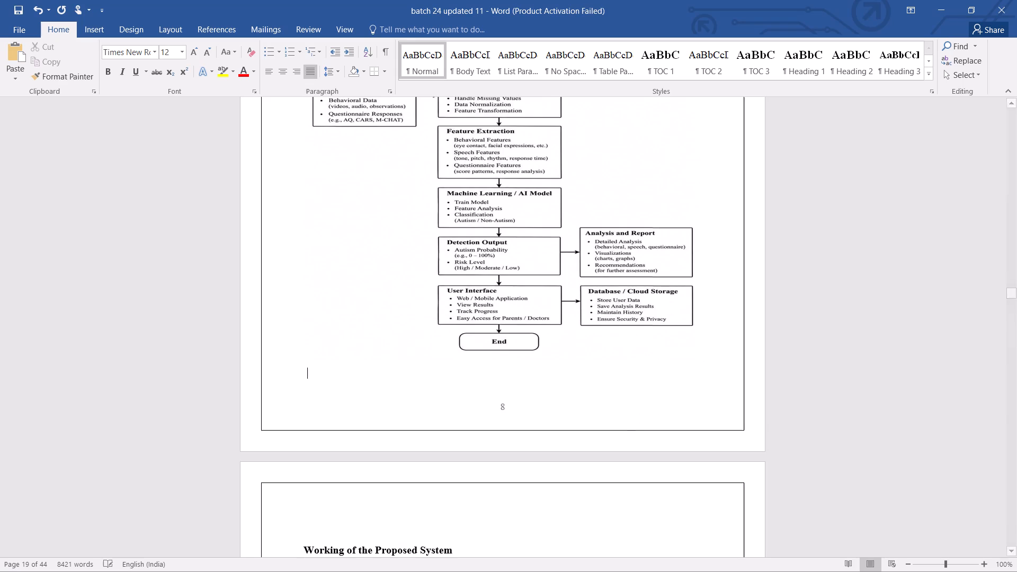
pyautogui.write('fid')
pyautogui.press('space')
pyautogui.press('BackSpace')
pyautogui.press('BackSpace')
pyautogui.write('g')
pyautogui.press('space')
pyautogui.write('40')
pyautogui.press('BackSpace')
pyautogui.press('1')
pyautogui.press('BackSpace')
pyautogui.write('.1')
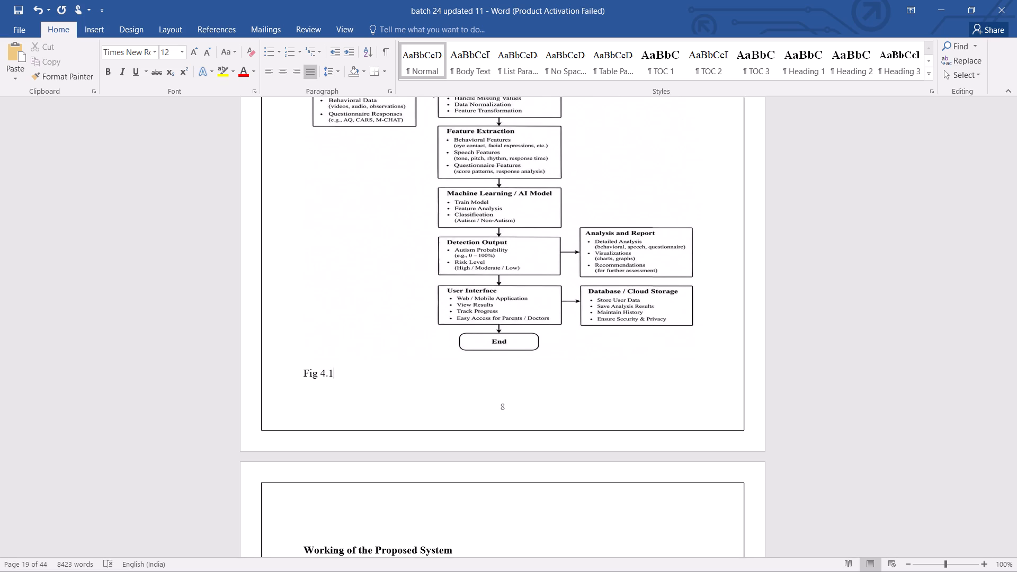
pyautogui.press('-')
pyautogui.press('space')
pyautogui.write('p]')
pyautogui.press('BackSpace')
pyautogui.press('BackSpace')
pyautogui.write('Proposed')
pyautogui.press('space')
pyautogui.write('System')
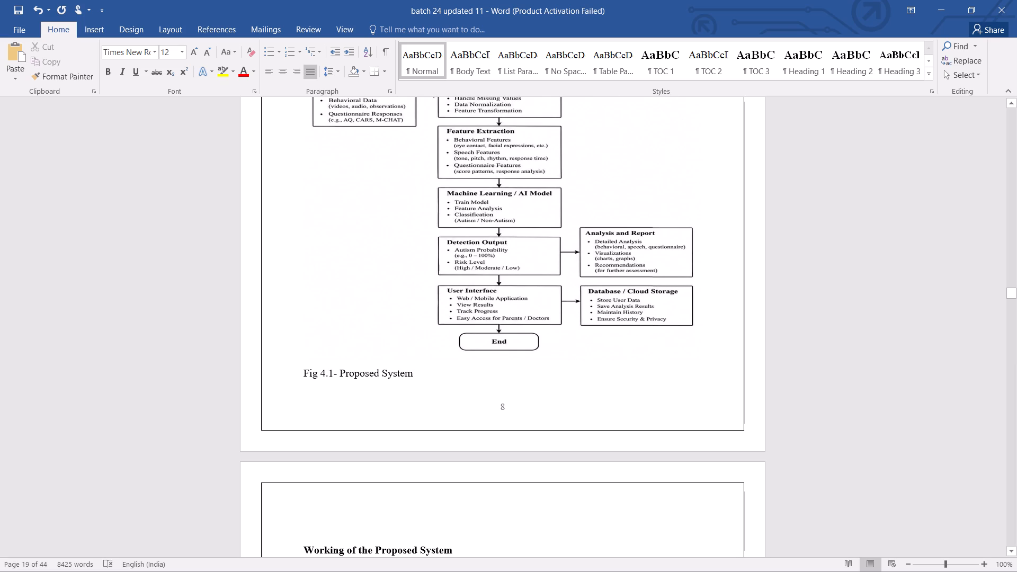
# Centre the caption "Fig 4.1- Proposed System".
pyautogui.moveTo(416, 369); pyautogui.dragTo(299, 377)
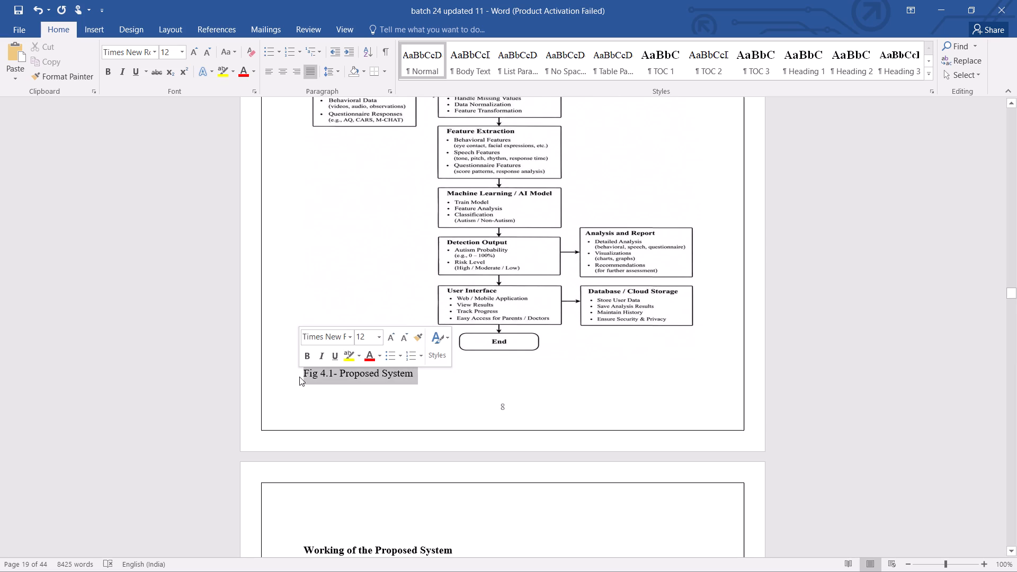
pyautogui.click(283, 67)
pyautogui.click(347, 225)
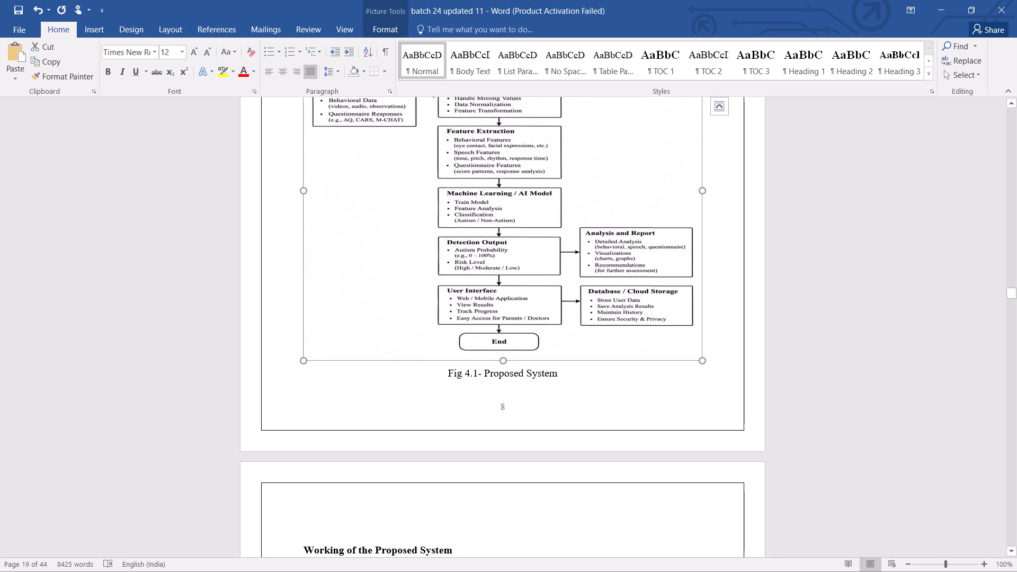
pyautogui.click(128, 278)
pyautogui.click(882, 307)
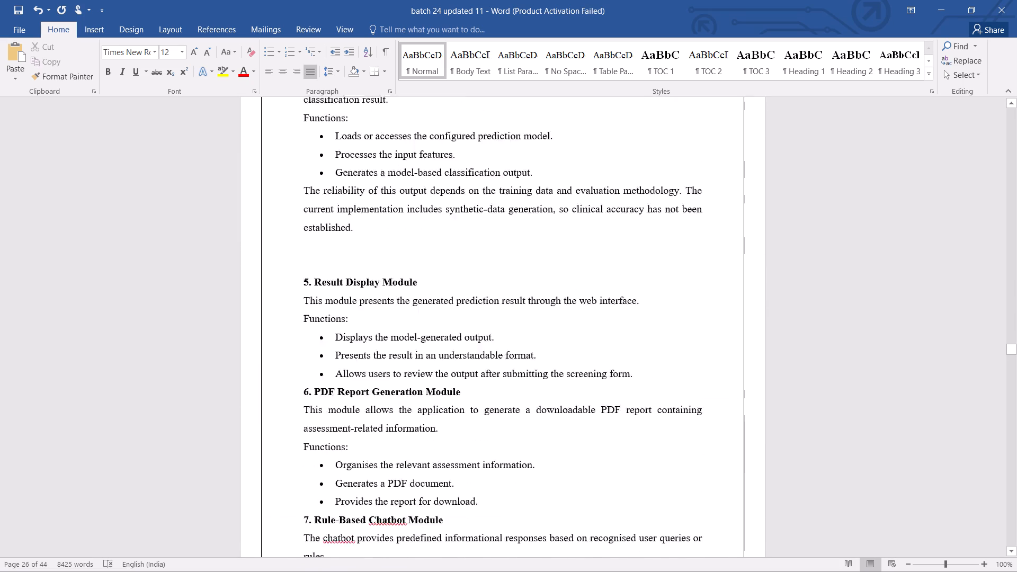
# Remove the high-level requirements diagram together with its caption "Fig 2 - Requirments Gathering" above "2. Screening Form Module".
pyautogui.rightClick(474, 310)
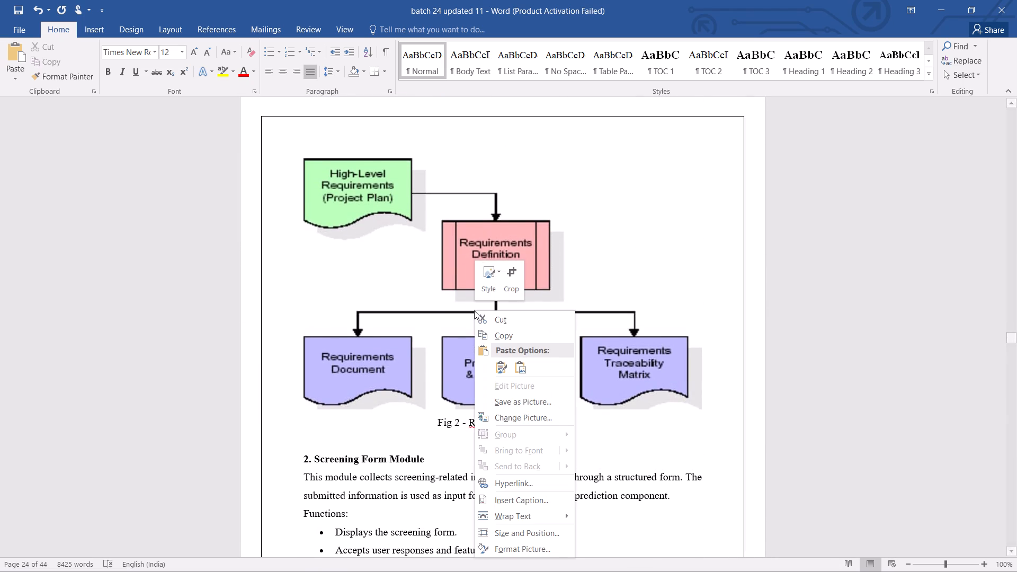
pyautogui.click(492, 326)
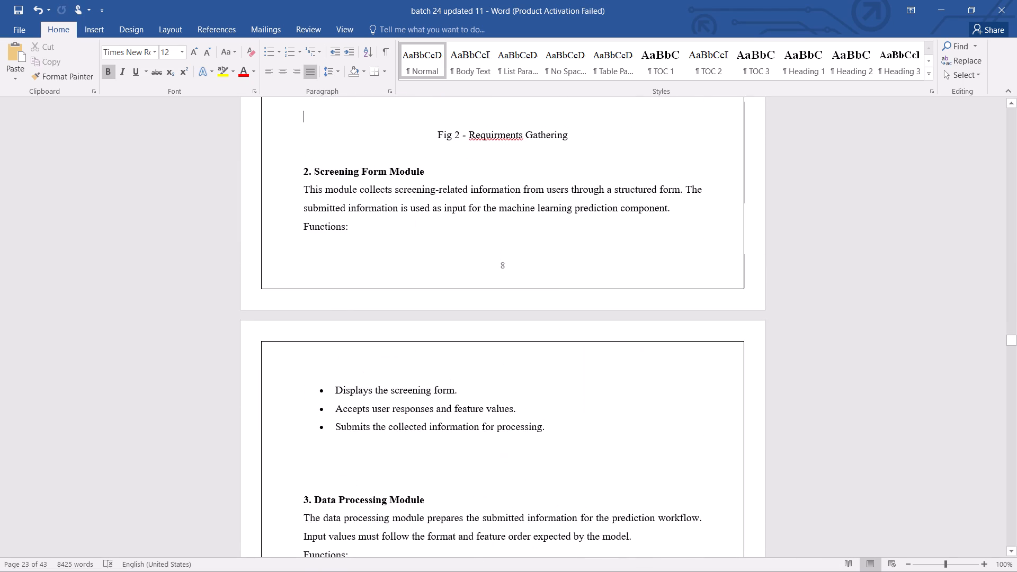
pyautogui.moveTo(570, 135); pyautogui.dragTo(409, 147)
pyautogui.moveTo(409, 147); pyautogui.dragTo(416, 132)
pyautogui.press('BackSpace')
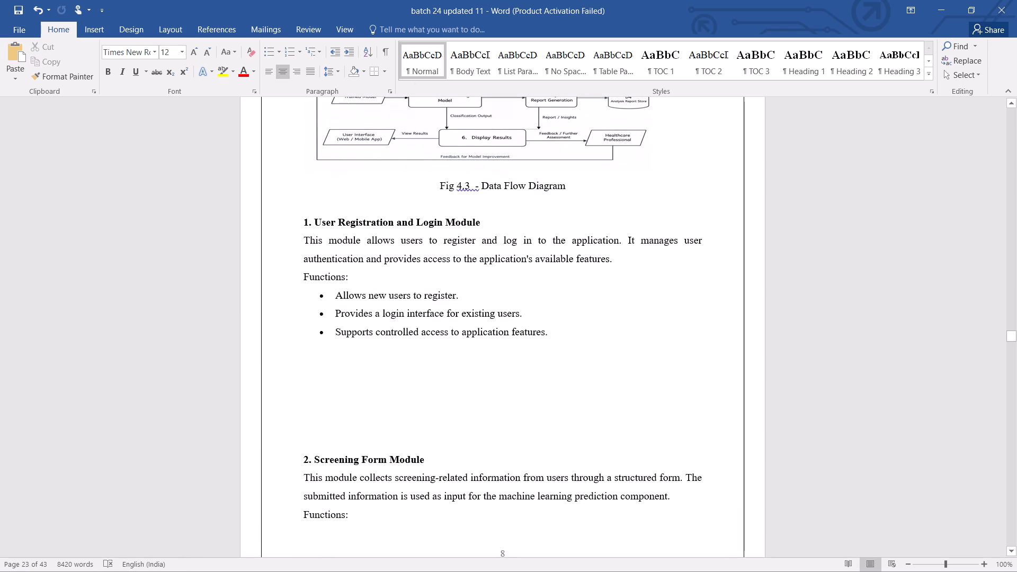
# Close the gap above the heading "2. Screening Form Module", keeping a single empty line after the User Registration bullets.
pyautogui.click(309, 442)
pyautogui.press('BackSpace')
pyautogui.press('BackSpace')
pyautogui.press('BackSpace')
pyautogui.press('BackSpace')
pyautogui.press('BackSpace')
pyautogui.press('BackSpace')
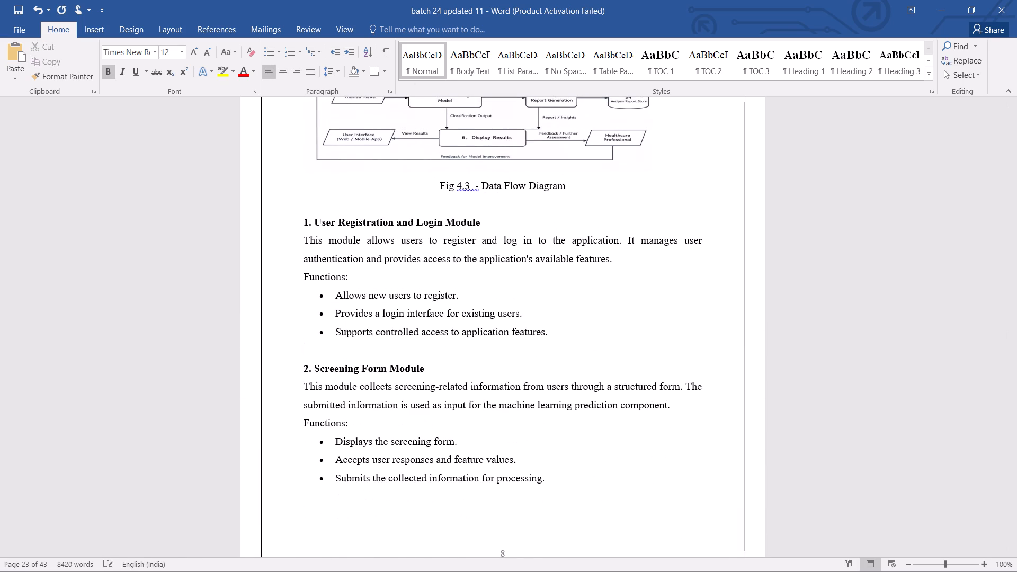
pyautogui.press('BackSpace')
pyautogui.press('Return')
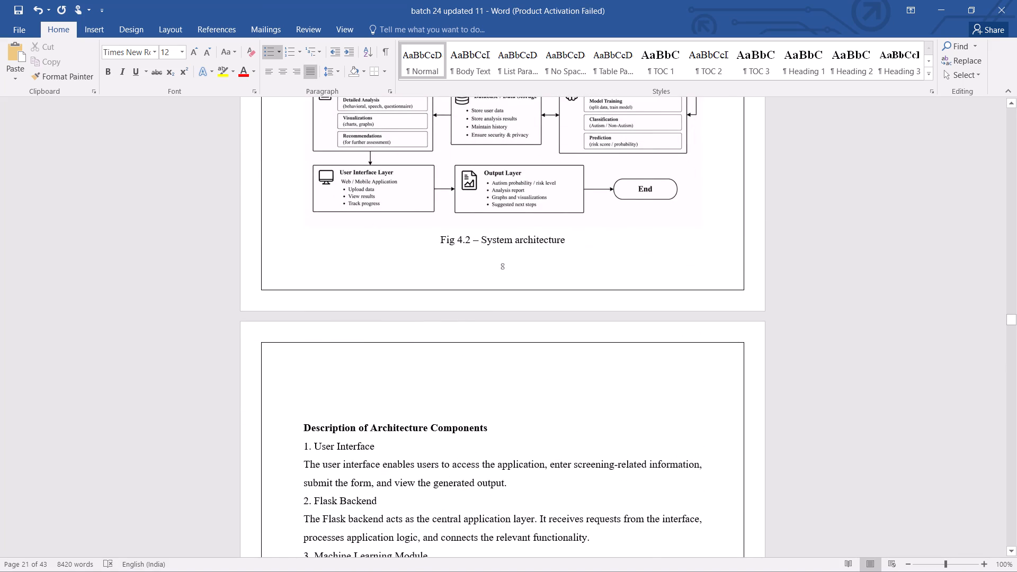
# Remove the blank lines above "Description of Architecture Components", keeping the heading left-aligned on its own line after the Fig 4.2 caption.
pyautogui.click(297, 424)
pyautogui.press('BackSpace')
pyautogui.press('BackSpace')
pyautogui.press('BackSpace')
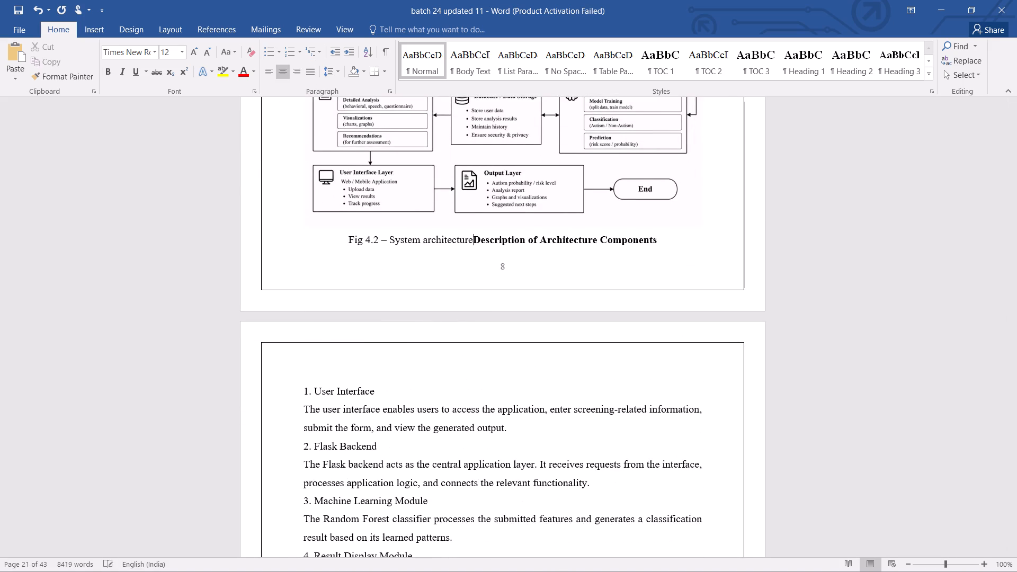
pyautogui.press('Return')
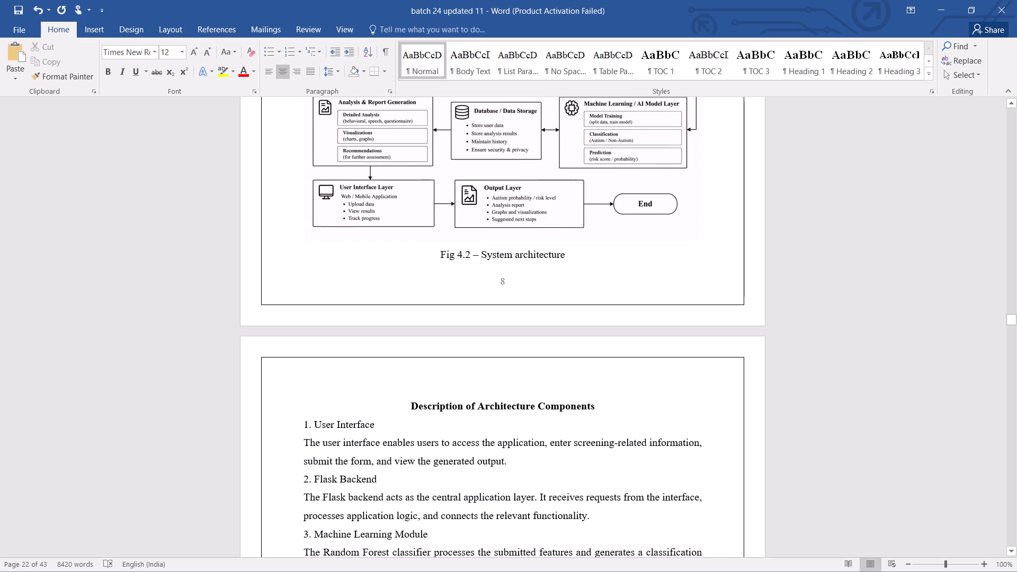
pyautogui.press('BackSpace')
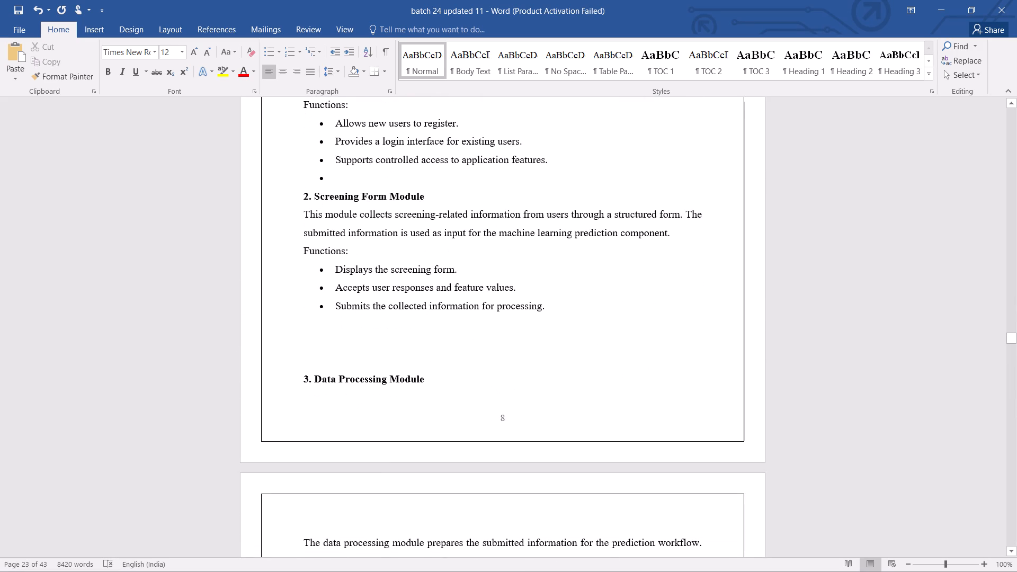
# Close the gap above the heading "3. Data Processing Module", keeping a single empty line after the Screening Form bullets.
pyautogui.click(306, 362)
pyautogui.press('BackSpace')
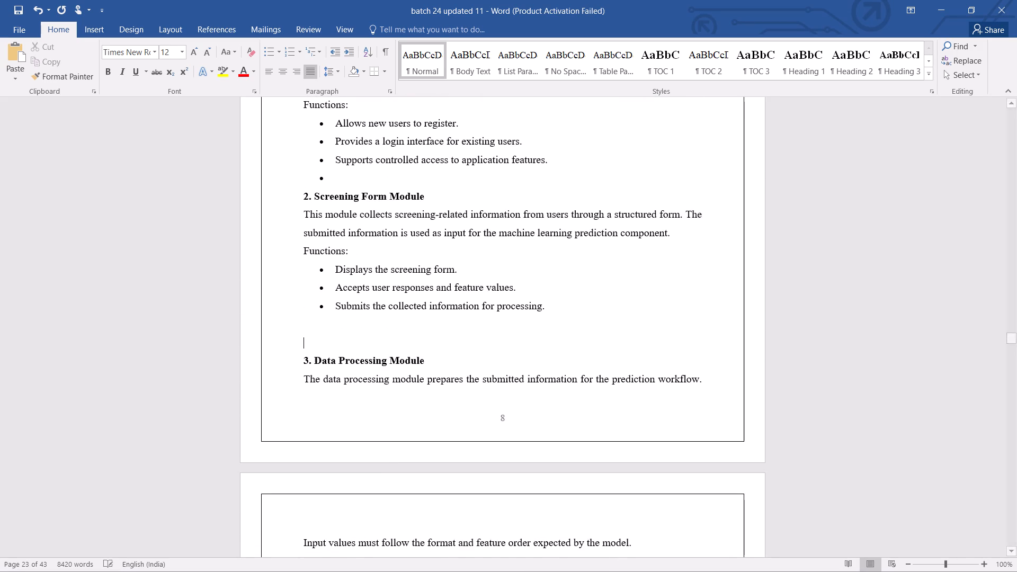
pyautogui.press('BackSpace')
pyautogui.press('BackSpace')
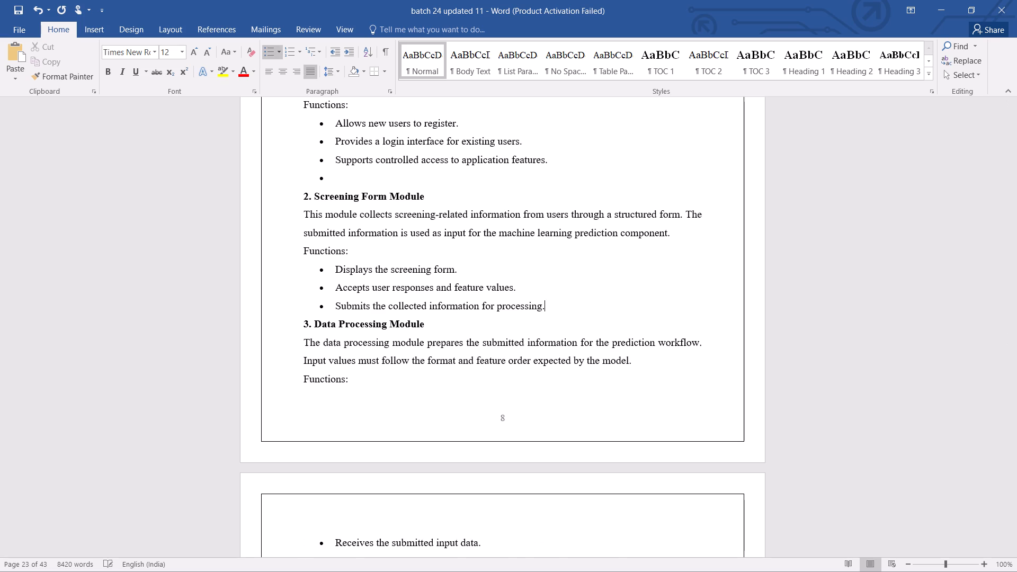
pyautogui.press('Return')
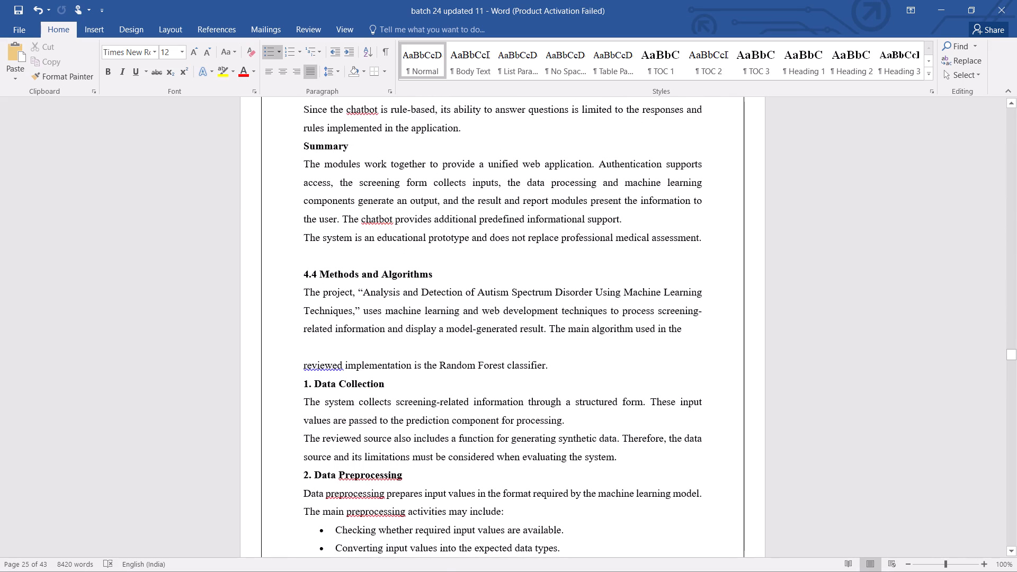
# Delete the blank line splitting the introductory paragraph of section 4.4 Methods and Algorithms before "reviewed implementation".
pyautogui.click(307, 353)
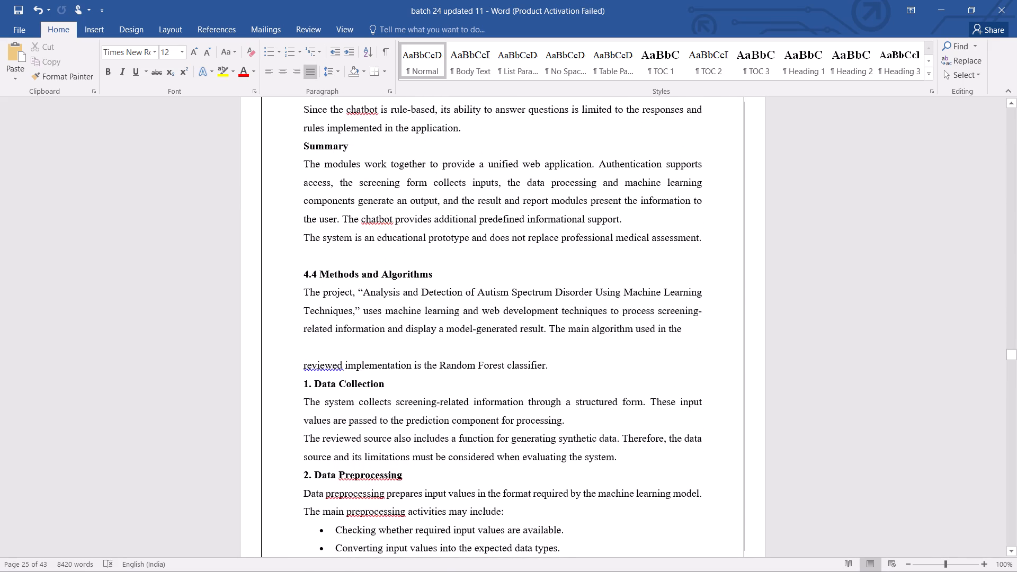
pyautogui.press('BackSpace')
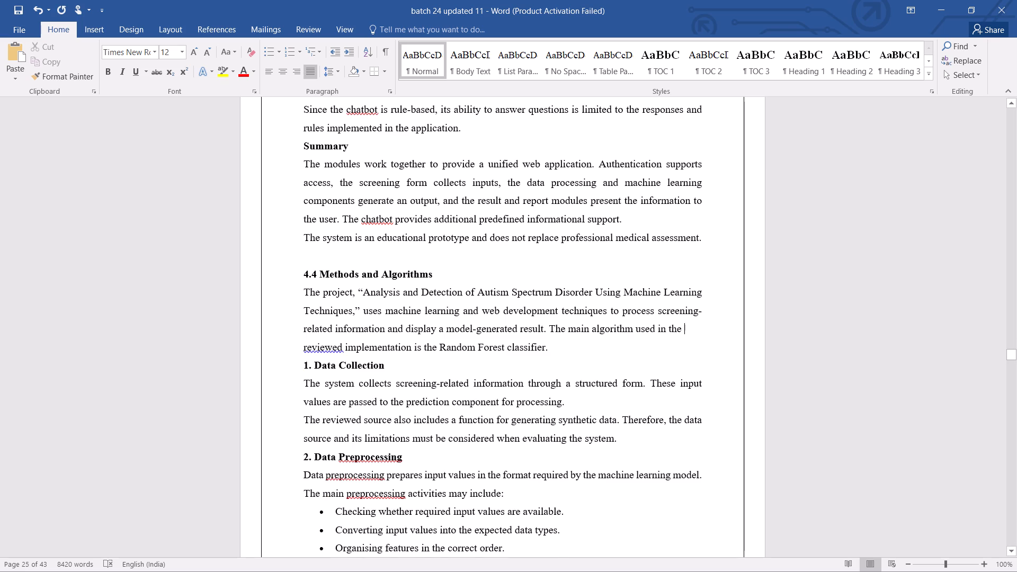
pyautogui.click(547, 347)
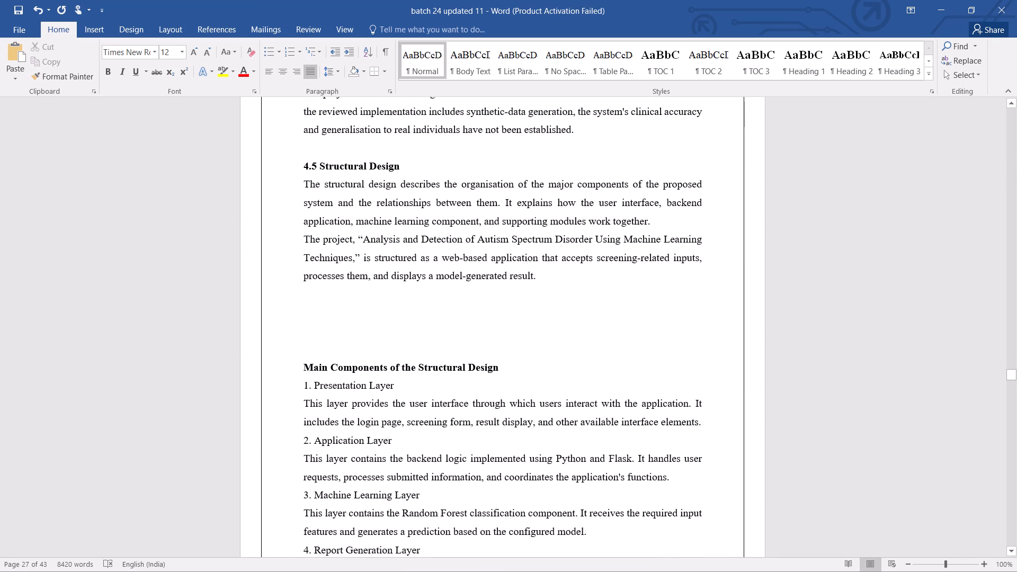
pyautogui.click(548, 272)
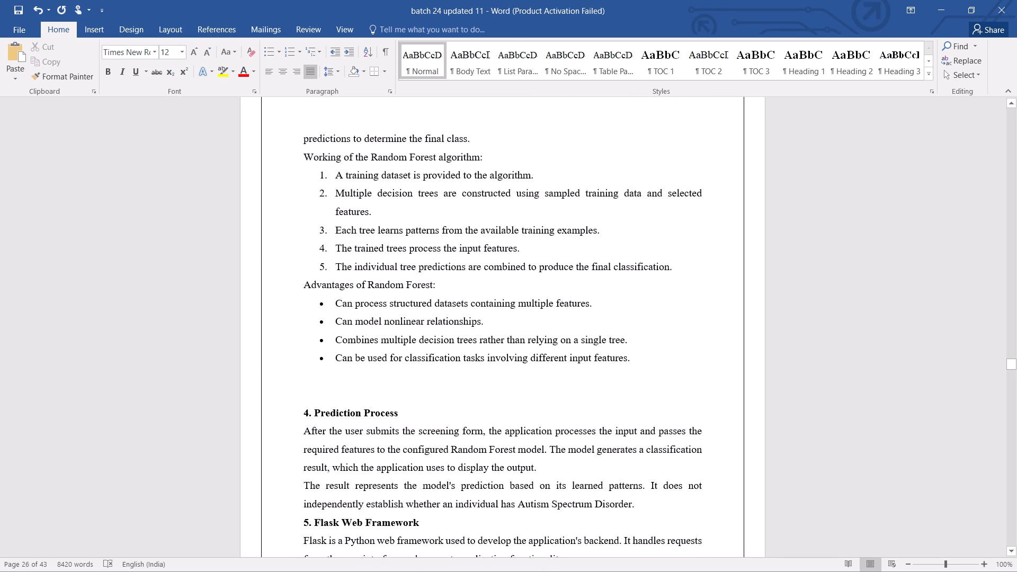
# Reduce the gap above the heading "4. Prediction Process" to a single empty line after the Random Forest advantages list.
pyautogui.click(307, 391)
pyautogui.press('BackSpace')
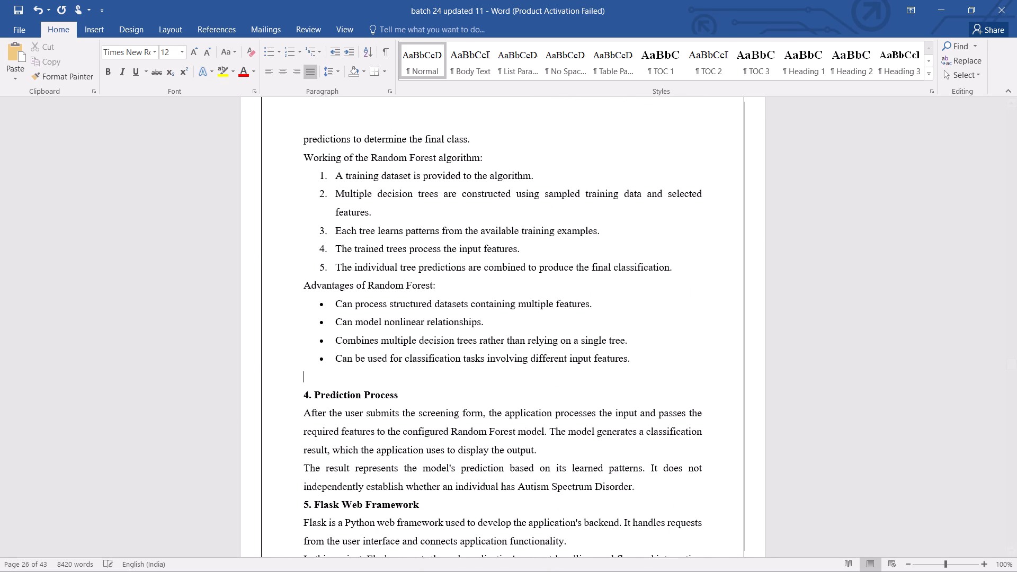
pyautogui.press('BackSpace')
pyautogui.press('Return')
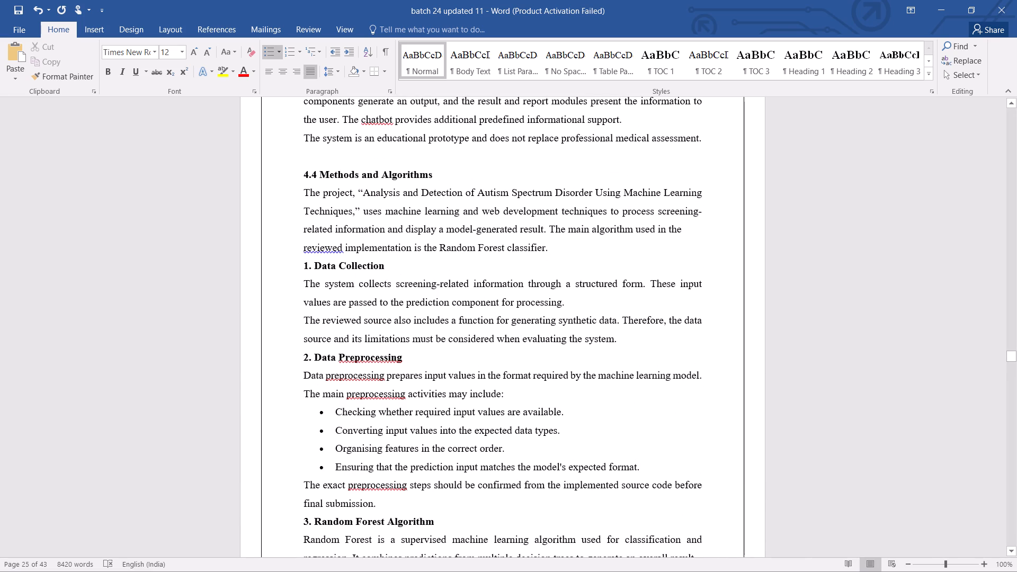
# Insert eleven blank lines between the introduction of section 4.4 Methods and Algorithms and the heading "1. Data Collection".
pyautogui.click(558, 255)
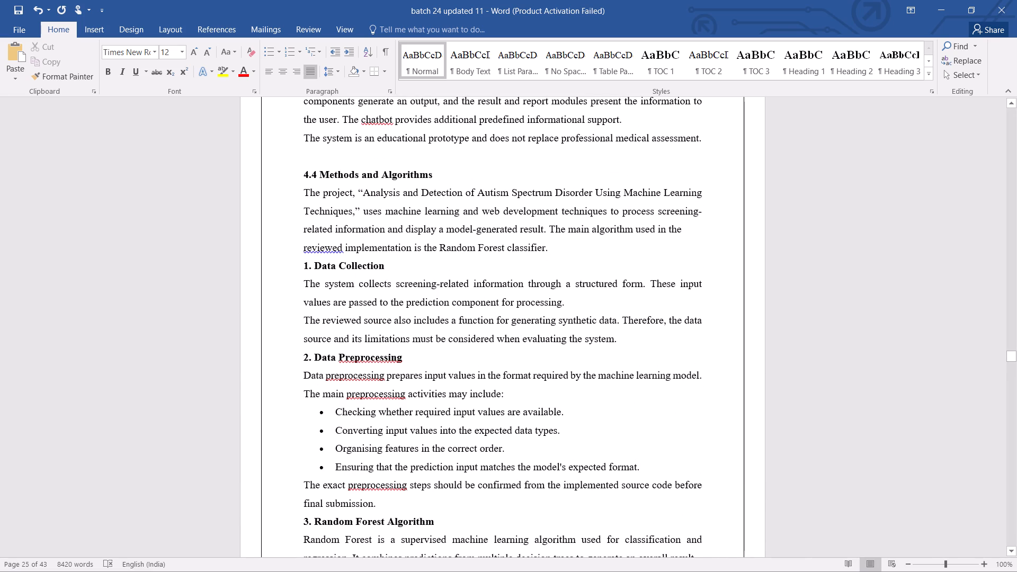
pyautogui.press('Return')
pyautogui.press('Return')
pyautogui.press('Return')
pyautogui.press('Return')
pyautogui.press('Return')
pyautogui.press('Return')
pyautogui.press('Return')
pyautogui.press('Return')
pyautogui.press('Return')
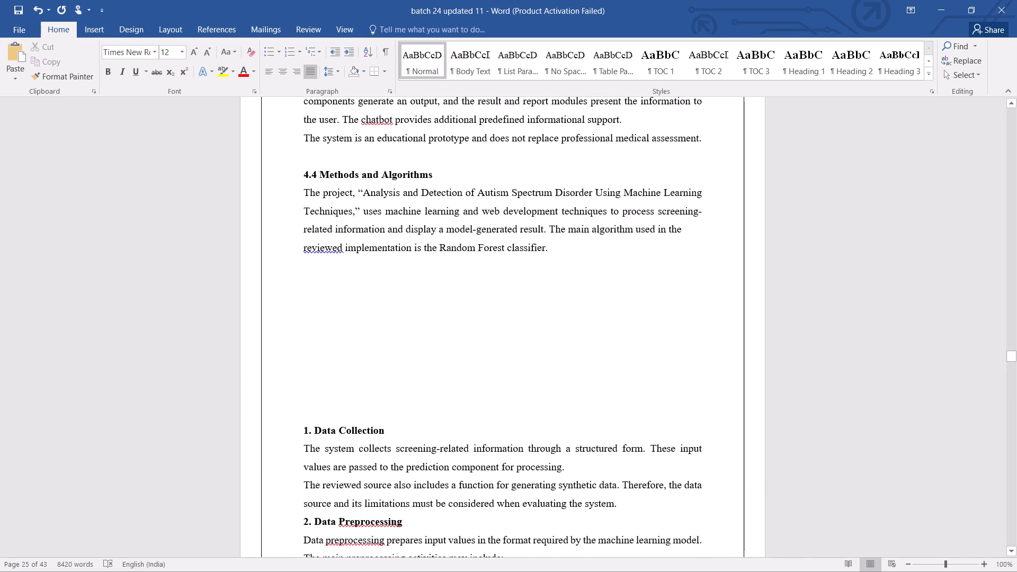
pyautogui.press('Return')
pyautogui.press('Return')
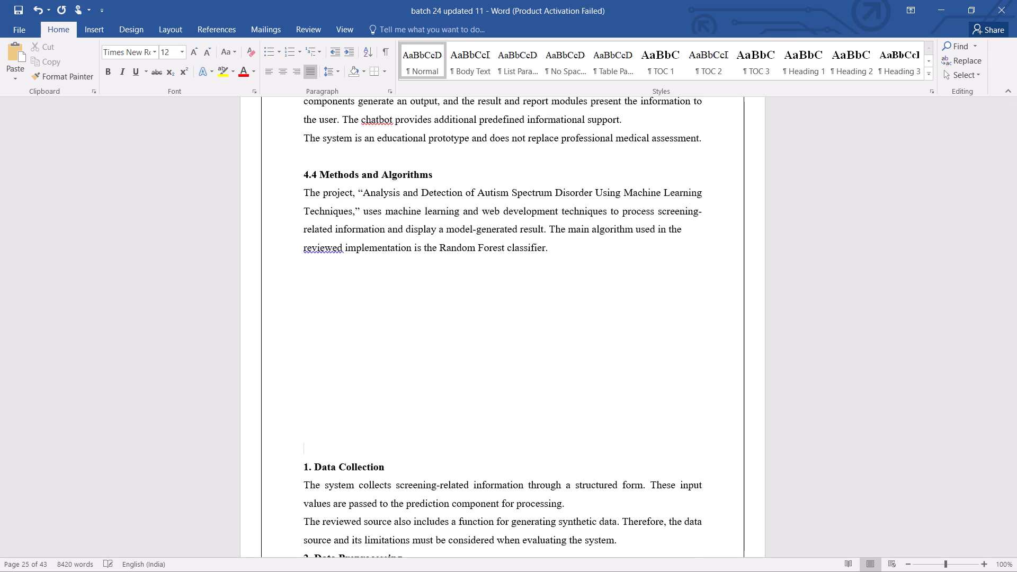
# Insert the use case diagram picture, WhatsApp Image (2), directly below the introduction of section 4.4 Methods and Algorithms.
pyautogui.click(309, 272)
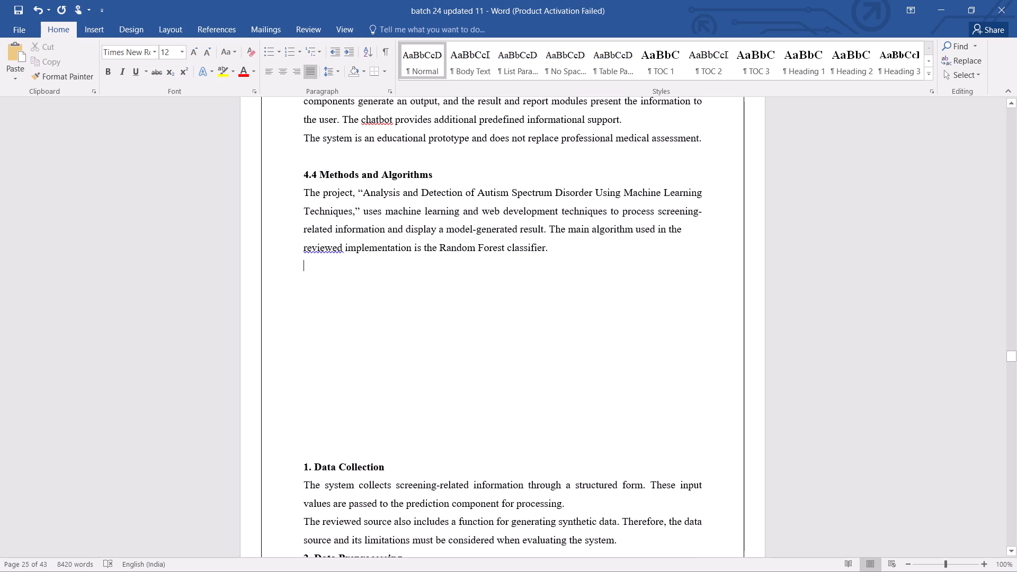
pyautogui.click(101, 26)
pyautogui.click(129, 67)
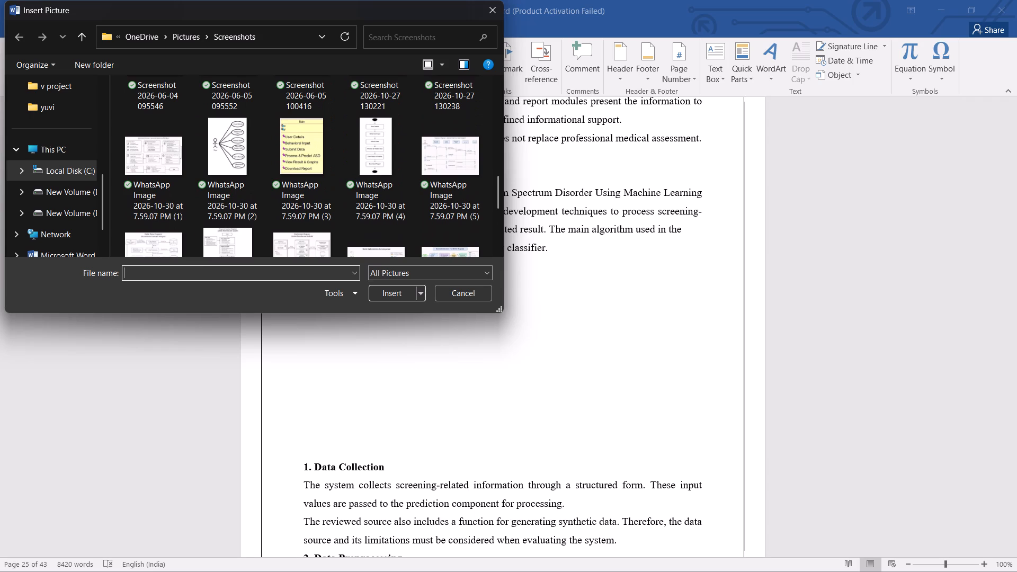
pyautogui.click(224, 147)
pyautogui.click(392, 301)
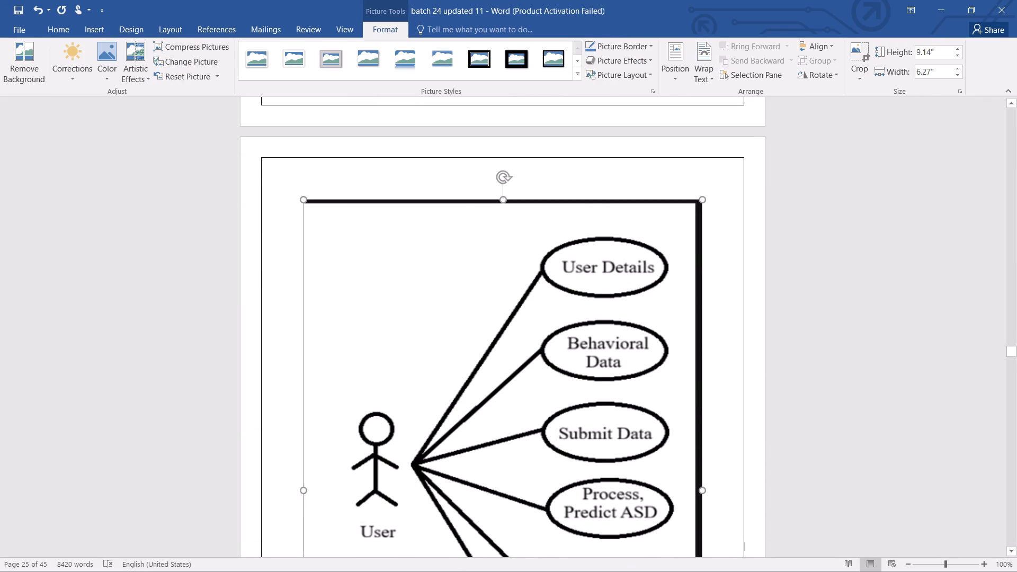
# Shrink the use case diagram to a height of about 4.14" and make it slightly narrower than the text column.
pyautogui.click(379, 342)
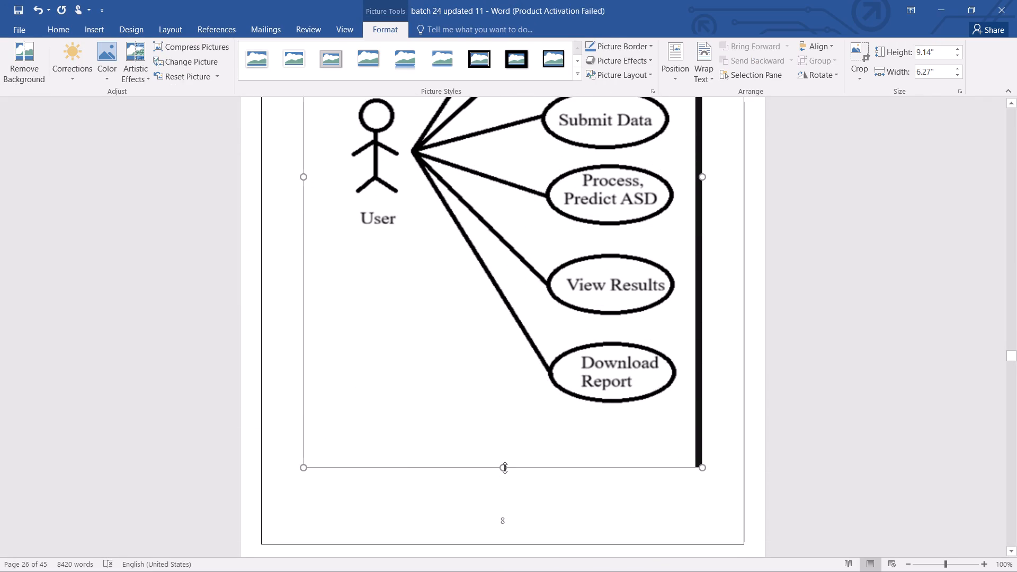
pyautogui.moveTo(505, 468); pyautogui.dragTo(498, 192)
pyautogui.click(498, 192)
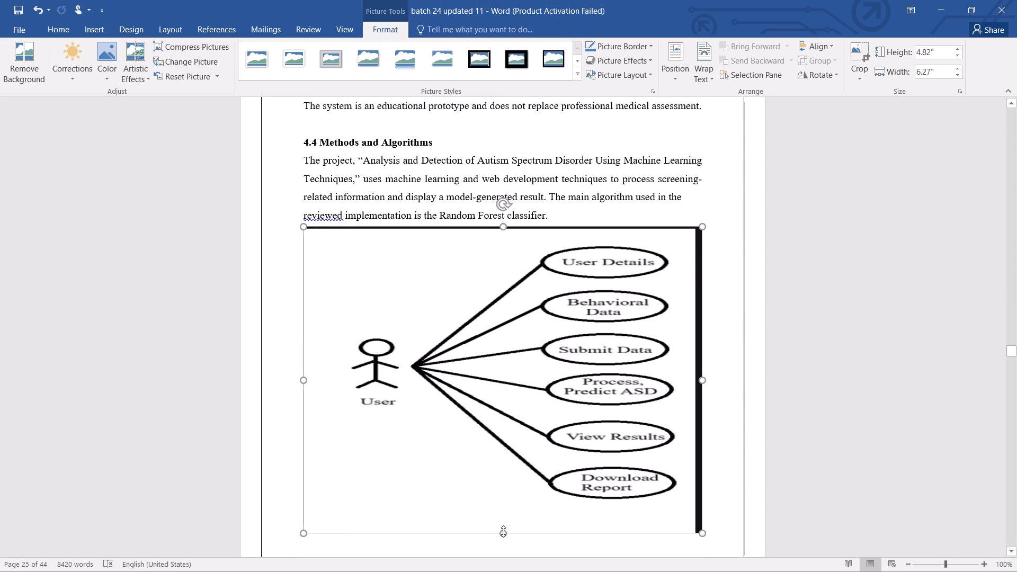
pyautogui.moveTo(503, 535); pyautogui.dragTo(506, 490)
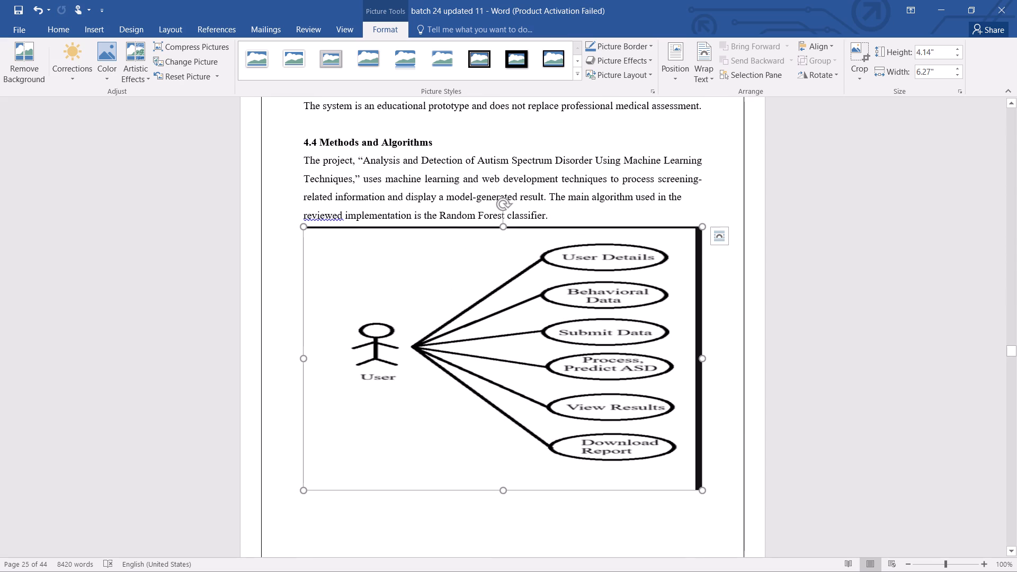
pyautogui.moveTo(705, 355); pyautogui.dragTo(676, 358)
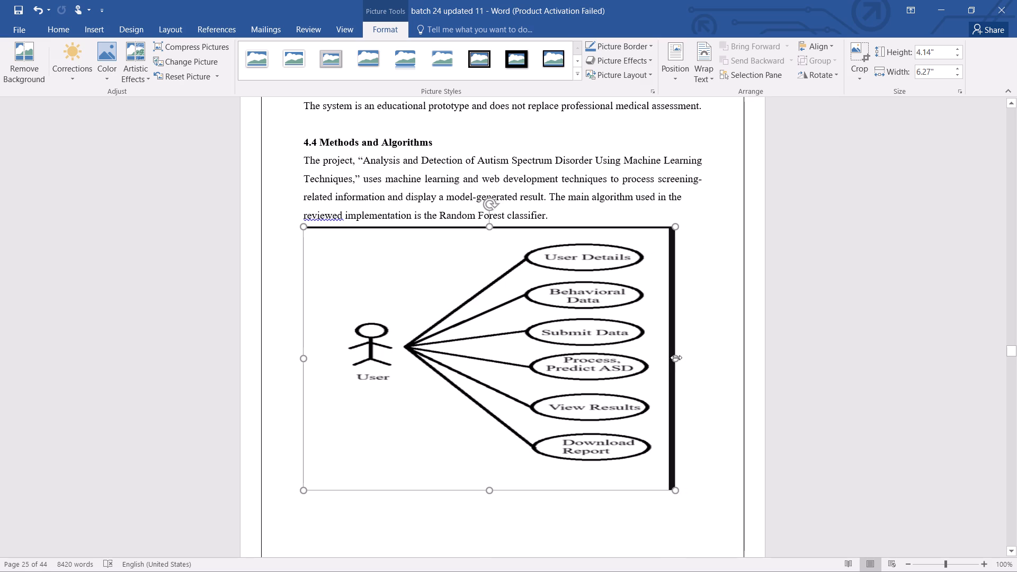
pyautogui.click(690, 364)
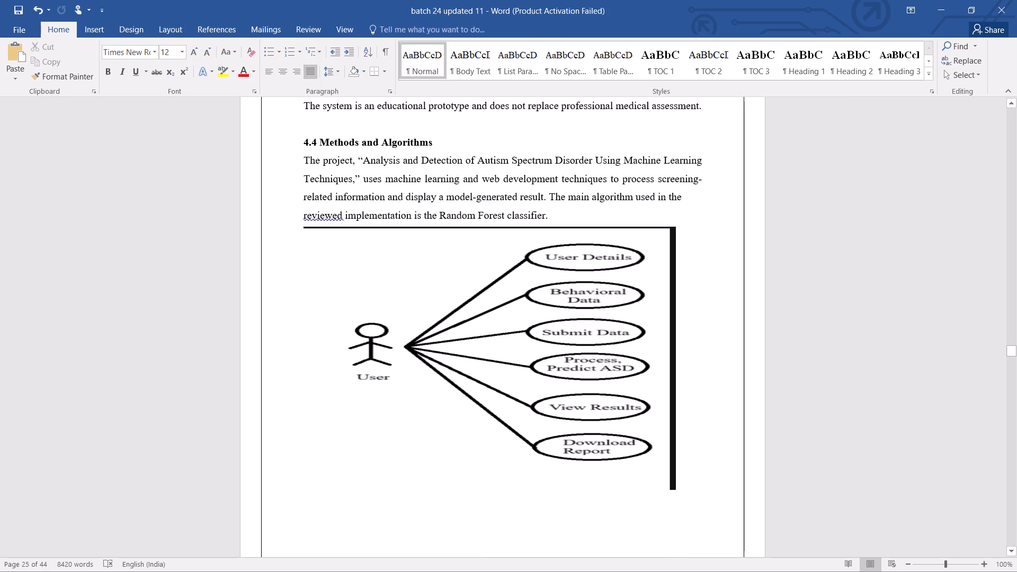
# Add the caption "Fig 4.4 – Use Case Diagram" on a new line below the use case diagram.
pyautogui.click(692, 491)
pyautogui.press('Return')
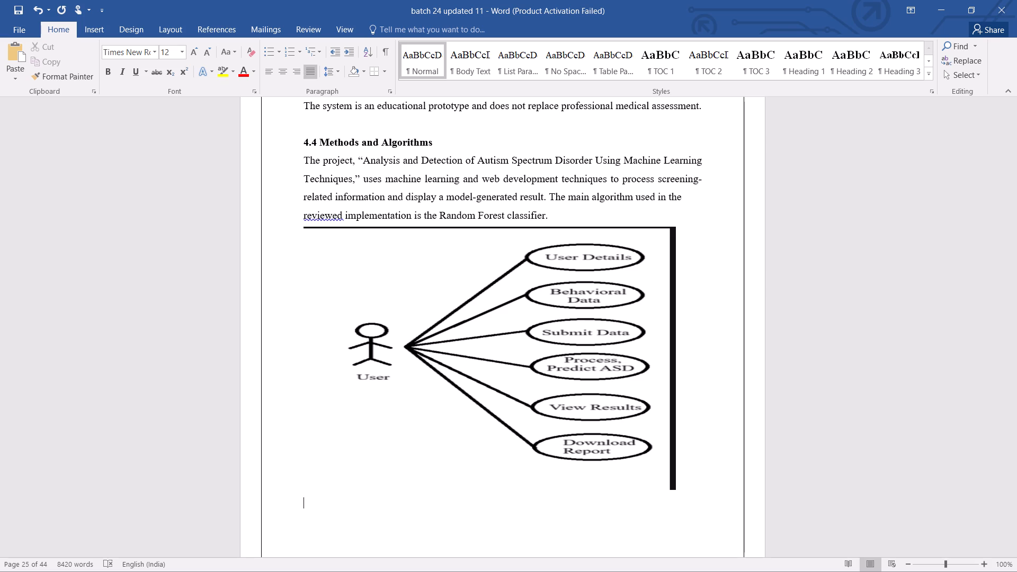
pyautogui.write('Fid')
pyautogui.press('BackSpace')
pyautogui.write('g')
pyautogui.press('space')
pyautogui.write('4.4 -')
pyautogui.press('space')
pyautogui.write('USe')
pyautogui.press('space')
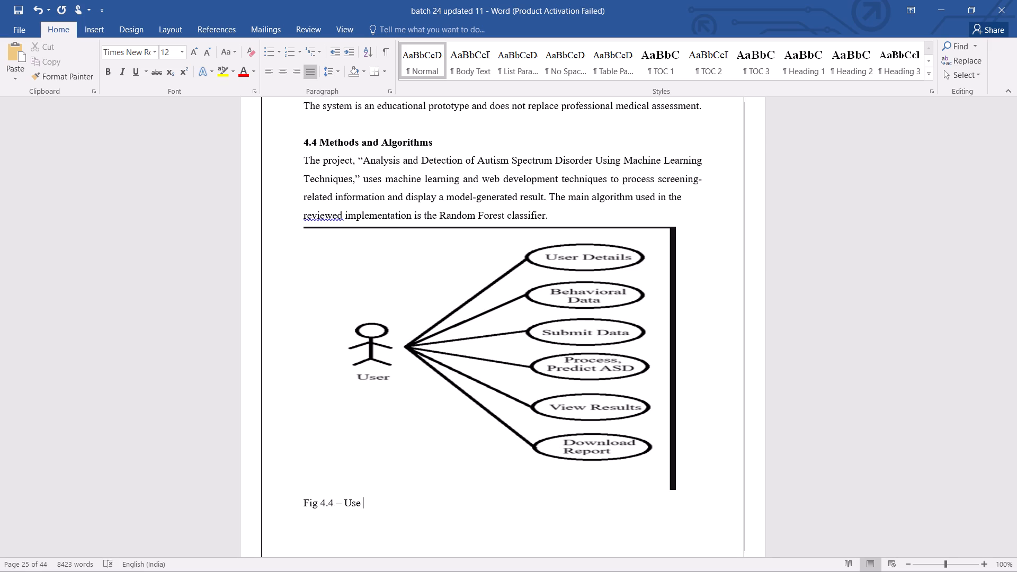
pyautogui.write('Case Diagram')
# Centre the Fig 4.4 caption line under the use case diagram.
pyautogui.moveTo(426, 503); pyautogui.dragTo(304, 503)
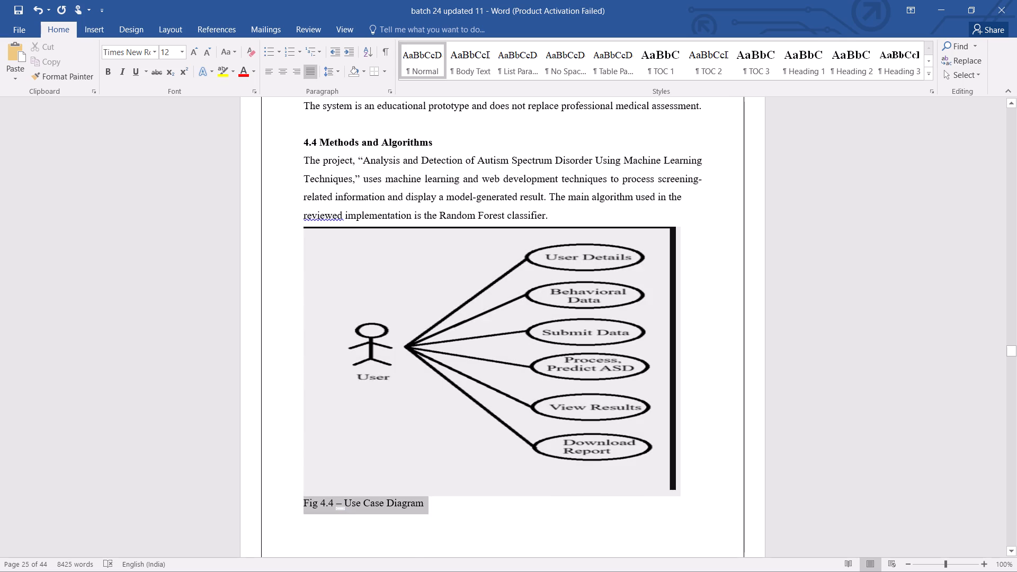
pyautogui.moveTo(304, 503); pyautogui.dragTo(306, 505)
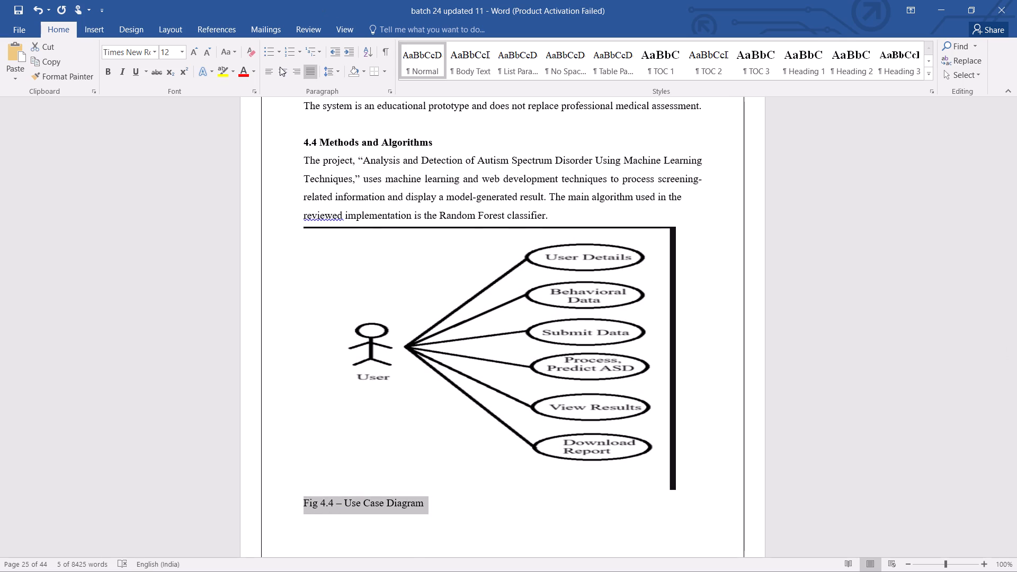
pyautogui.click(280, 67)
pyautogui.click(731, 261)
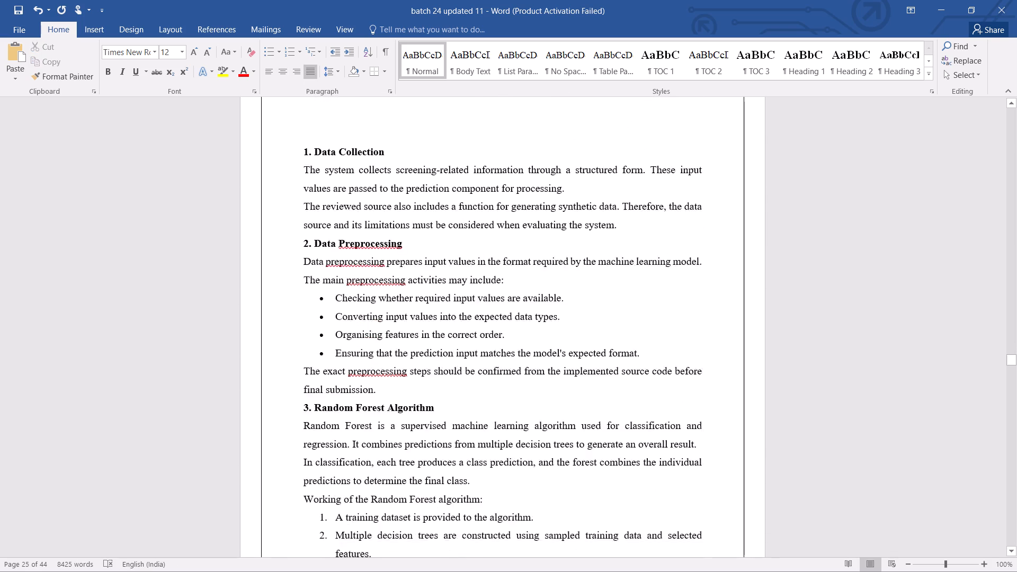
# Remove the surplus blank lines between the Fig 4.4 caption and the heading "1. Data Collection".
pyautogui.click(300, 238)
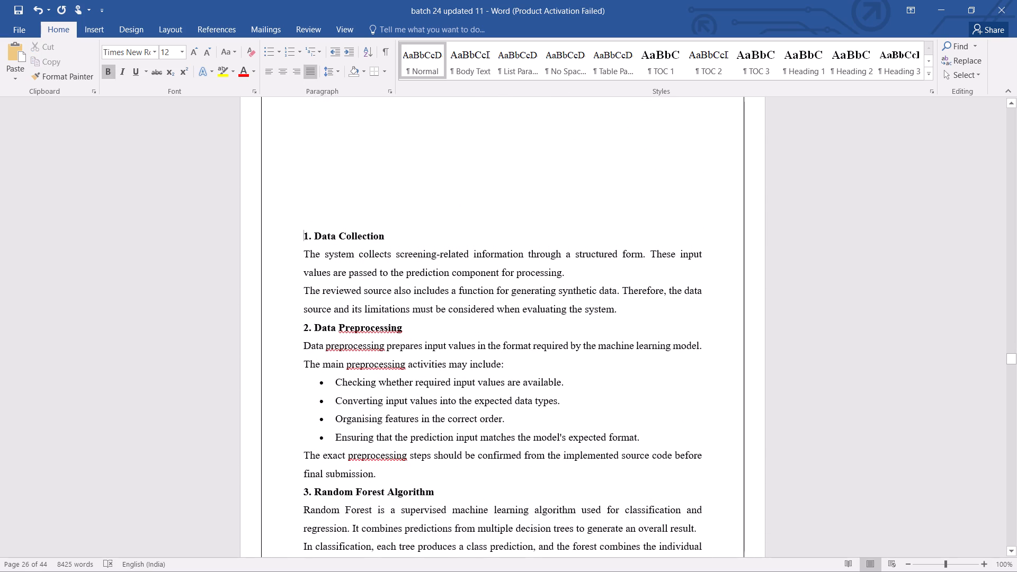
pyautogui.press('BackSpace')
pyautogui.press('BackSpace')
pyautogui.press('BackSpace')
pyautogui.press('BackSpace')
pyautogui.press('BackSpace')
pyautogui.press('BackSpace')
pyautogui.press('BackSpace')
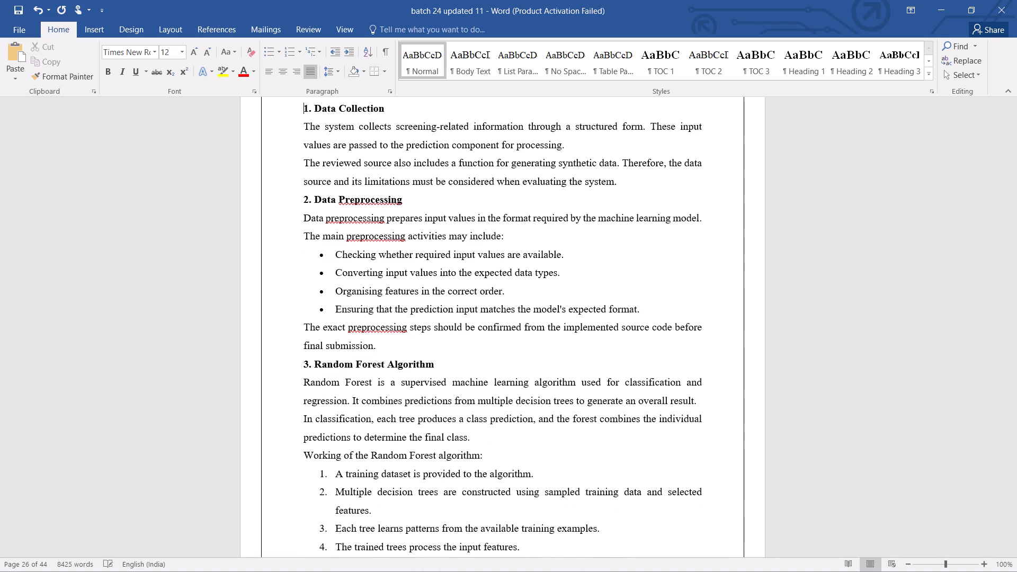
pyautogui.press('BackSpace')
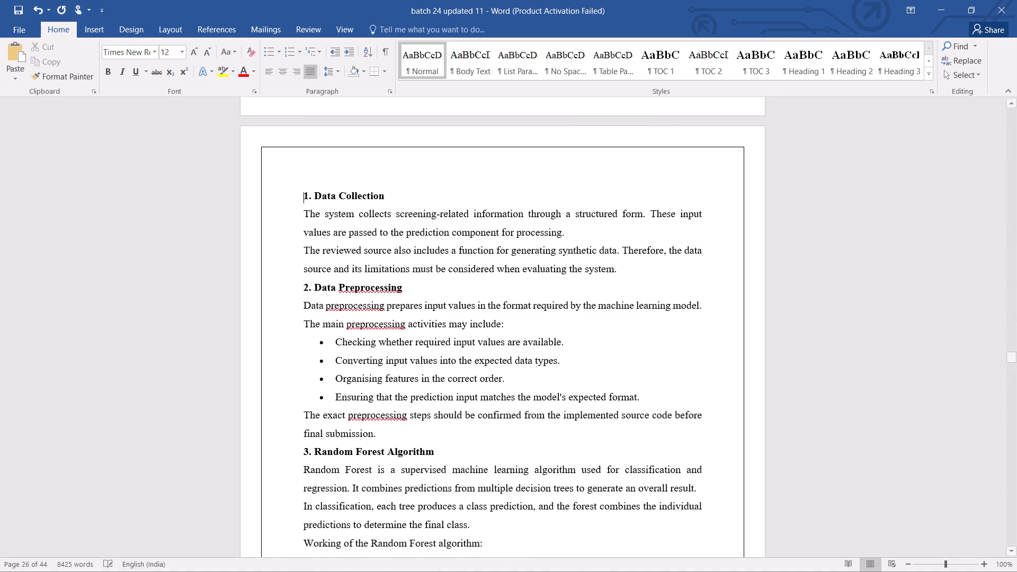
pyautogui.press('BackSpace')
pyautogui.press('Return')
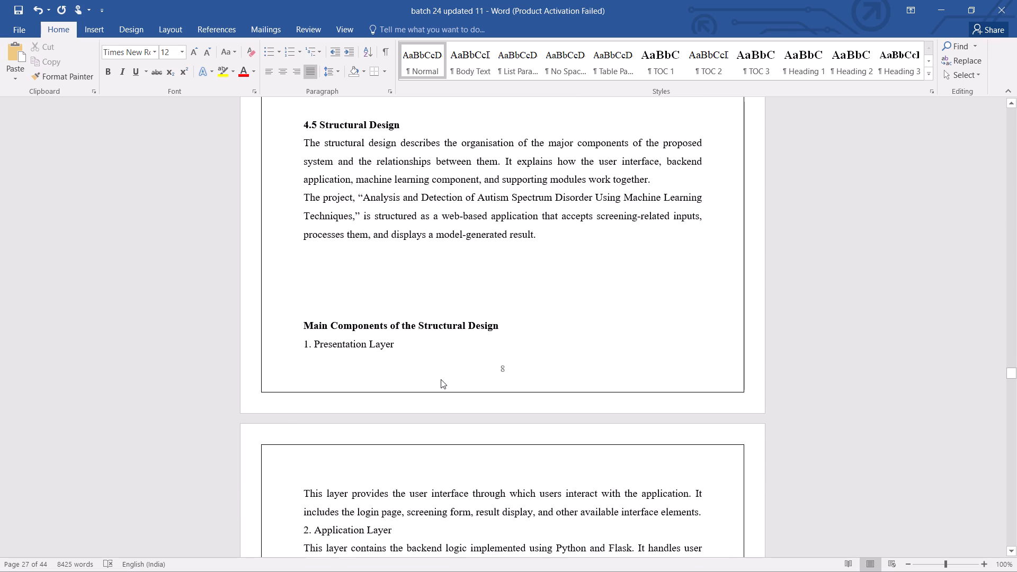
# Reduce the gap above "Main Components of the Structural Design" in section 4.5 to a single empty line.
pyautogui.click(303, 330)
pyautogui.press('BackSpace')
pyautogui.press('BackSpace')
pyautogui.press('BackSpace')
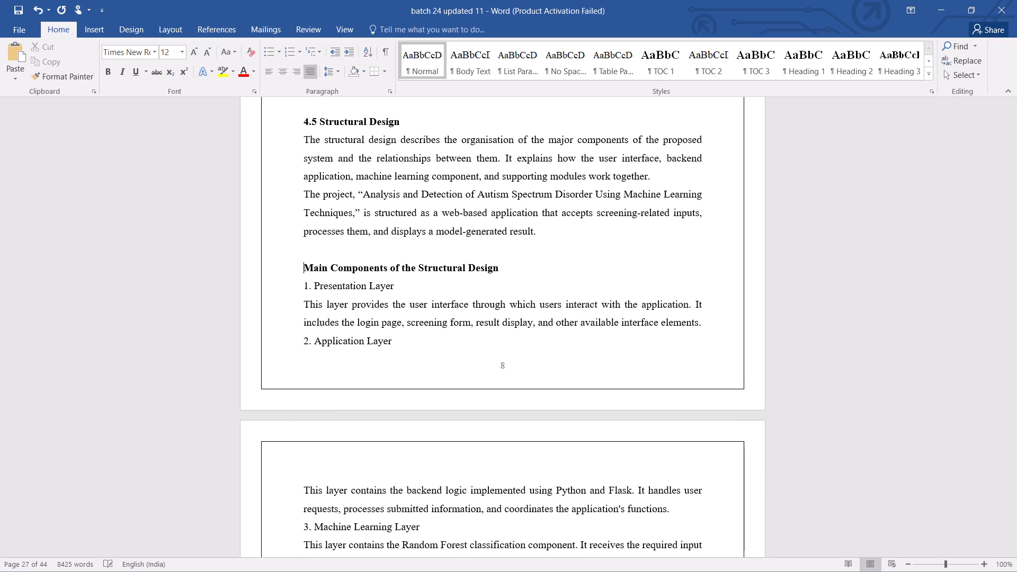
pyautogui.press('BackSpace')
pyautogui.press('Return')
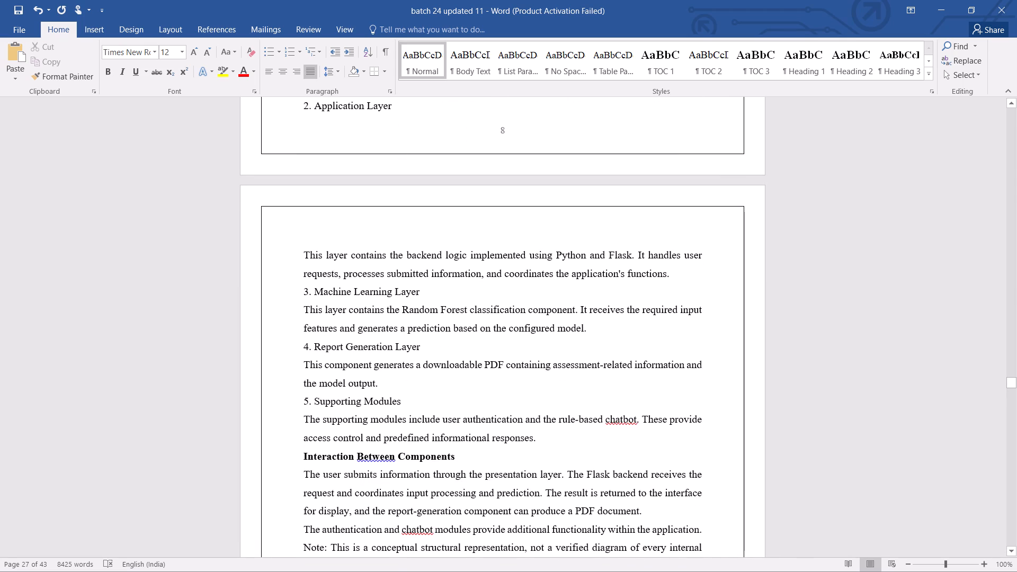
# Insert eleven blank lines between the "5. Supporting Modules" paragraph and the heading "Interaction Between Components".
pyautogui.click(546, 443)
pyautogui.press('Return')
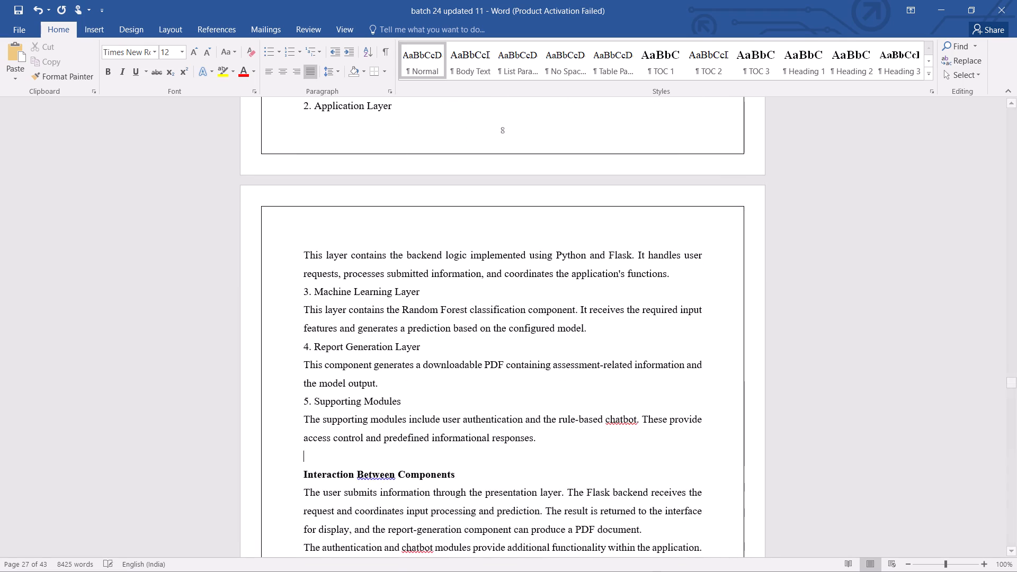
pyautogui.press('Return')
pyautogui.press('Return')
pyautogui.press('Return')
pyautogui.press('Return')
pyautogui.press('Return')
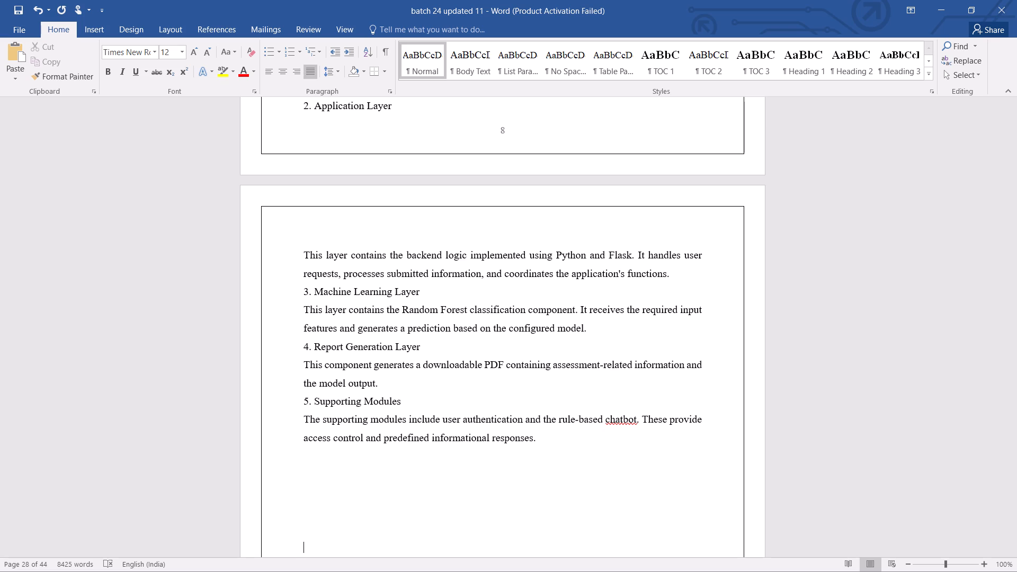
pyautogui.press('Return')
pyautogui.press('Return')
pyautogui.press('Return')
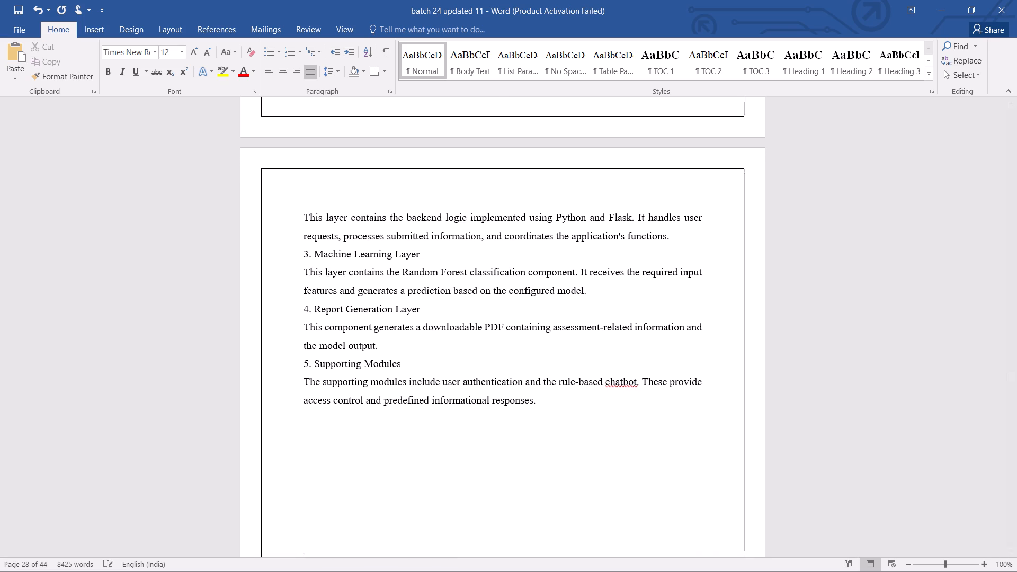
pyautogui.press('Return')
pyautogui.press('Return')
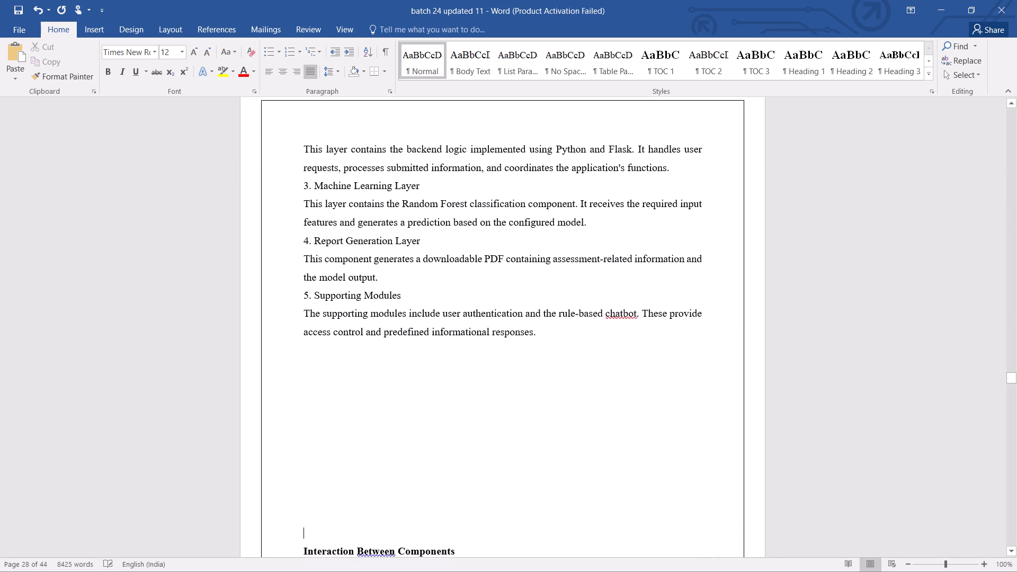
# Insert the yellow "Main" class diagram picture, WhatsApp Image (3), into the blank space below the Supporting Modules paragraph.
pyautogui.click(319, 373)
pyautogui.click(85, 26)
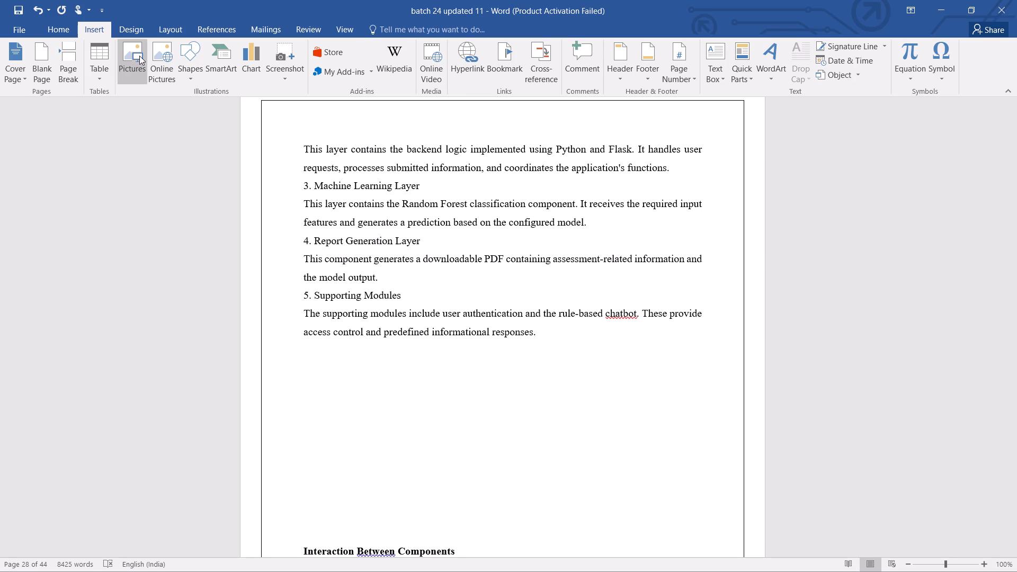
pyautogui.click(139, 56)
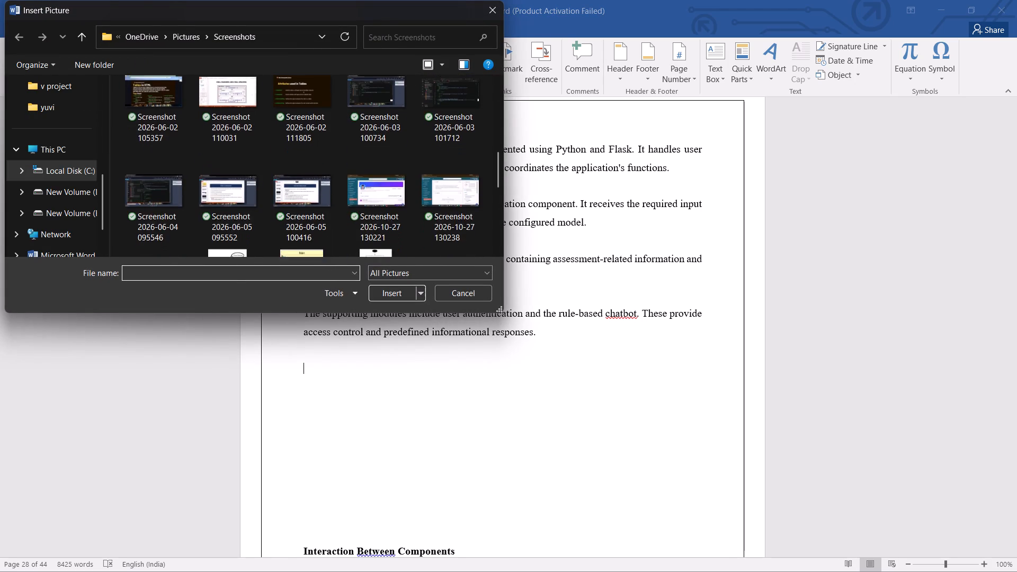
pyautogui.click(303, 143)
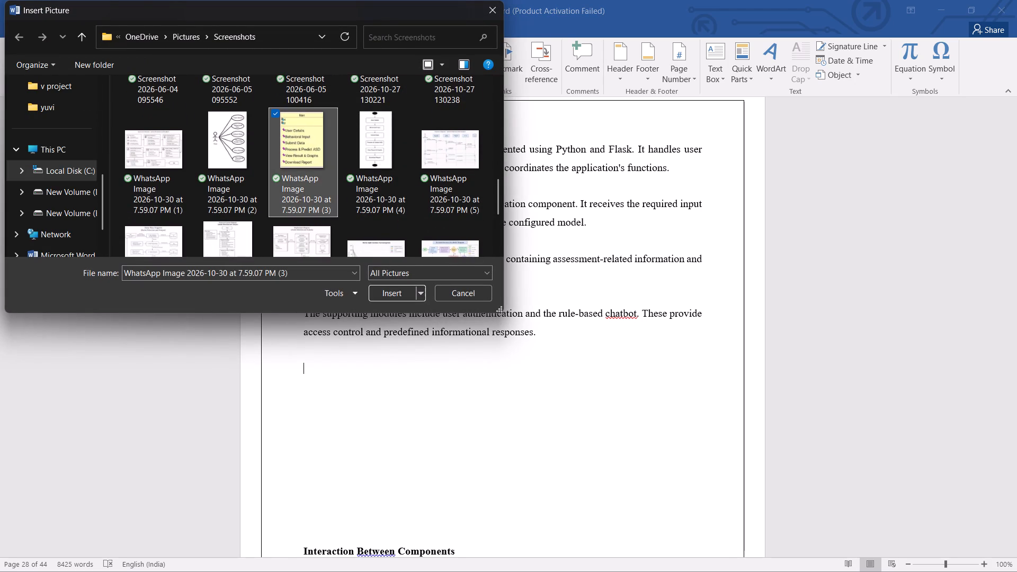
pyautogui.click(391, 295)
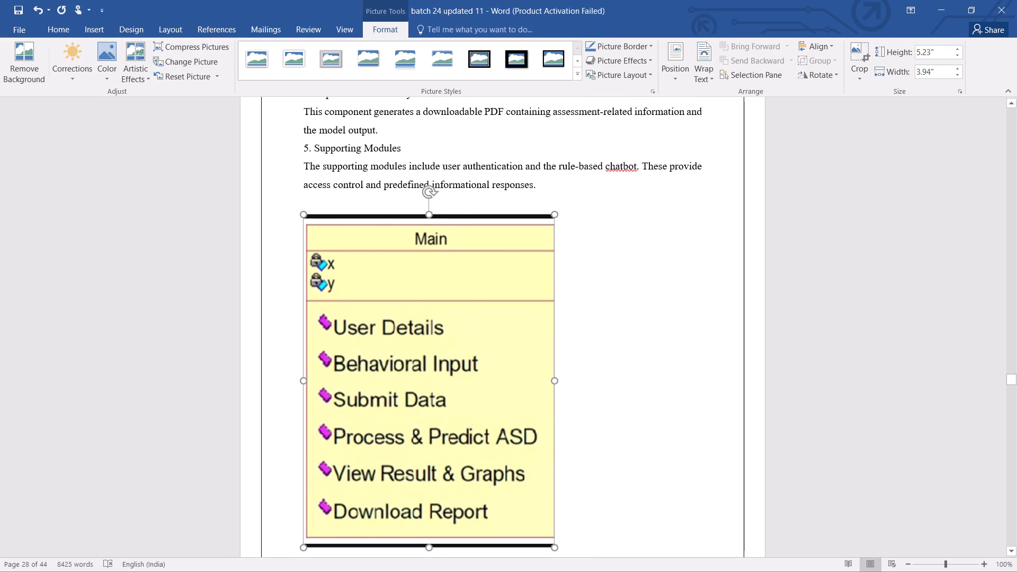
# Reduce the height of the "Main" class diagram to about 3.39", keeping its width.
pyautogui.moveTo(427, 543); pyautogui.dragTo(427, 526)
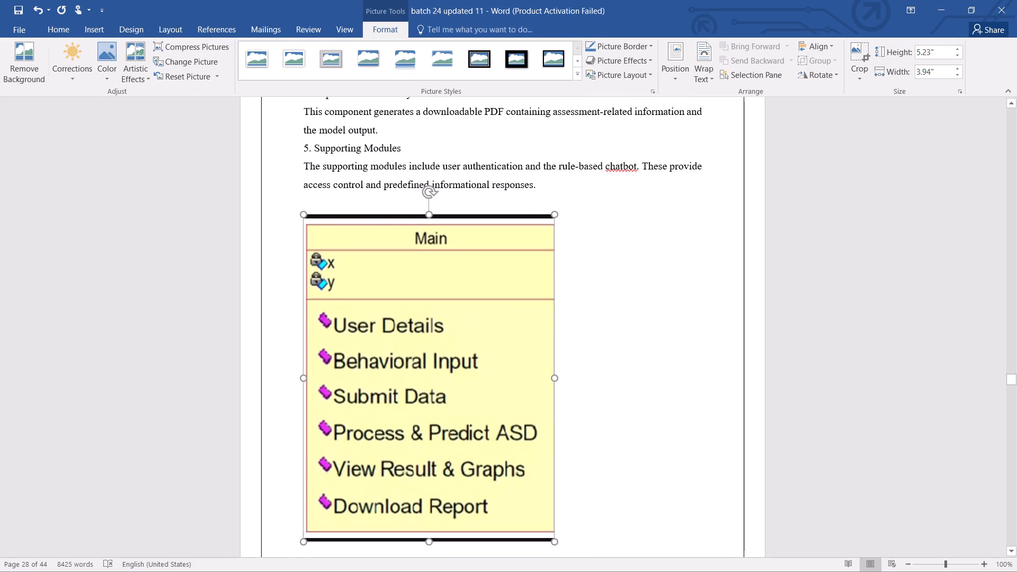
pyautogui.moveTo(427, 526); pyautogui.dragTo(431, 430)
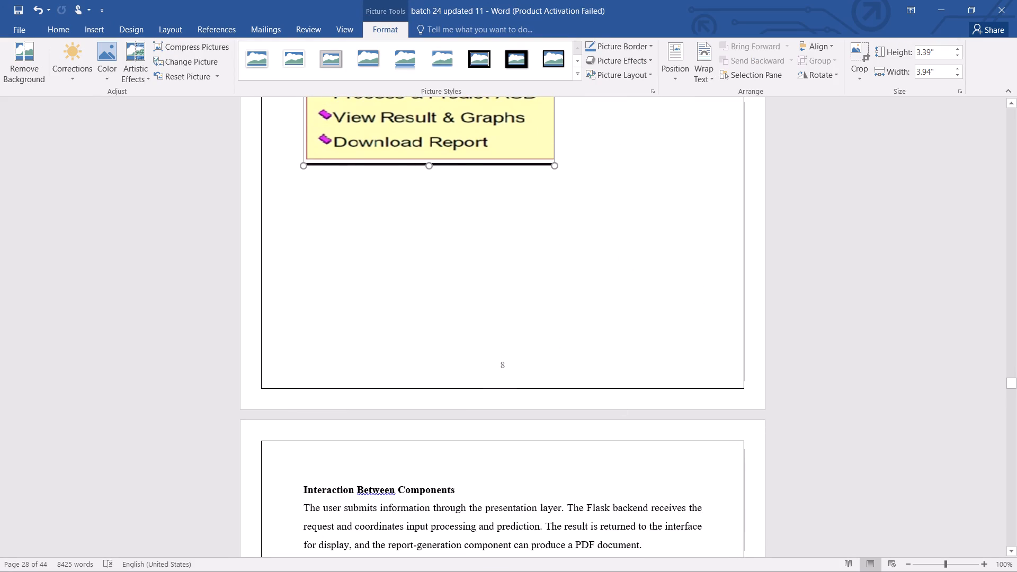
# Add the caption "Fig 4.5 – Class Diagram" on a new line directly below the yellow "Main" class diagram.
pyautogui.click(575, 158)
pyautogui.press('Return')
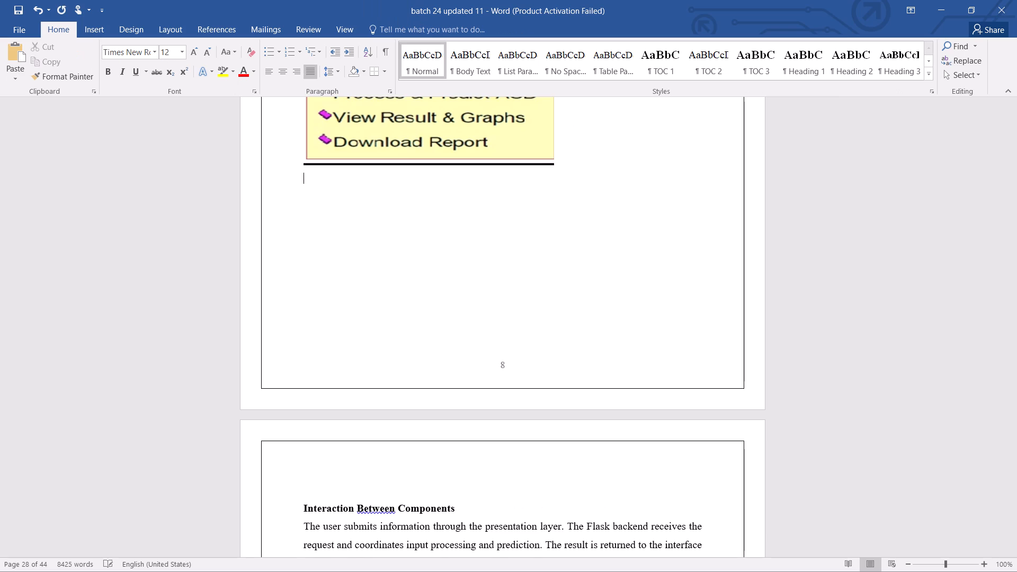
pyautogui.write('Fig')
pyautogui.press('space')
pyautogui.write('4.5')
pyautogui.press('space')
pyautogui.write('-')
pyautogui.press('space')
pyautogui.write('Cl')
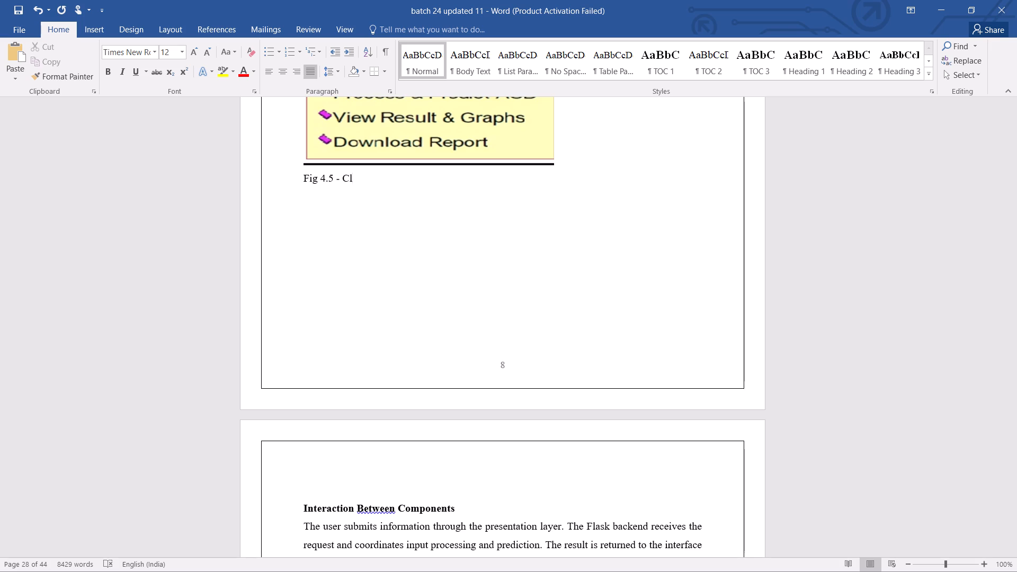
pyautogui.write('ss')
pyautogui.press('BackSpace')
pyautogui.press('BackSpace')
pyautogui.write('ass Diagram')
# Centre the "Fig 4.5 – Class Diagram" caption on the page.
pyautogui.moveTo(411, 186); pyautogui.dragTo(344, 180)
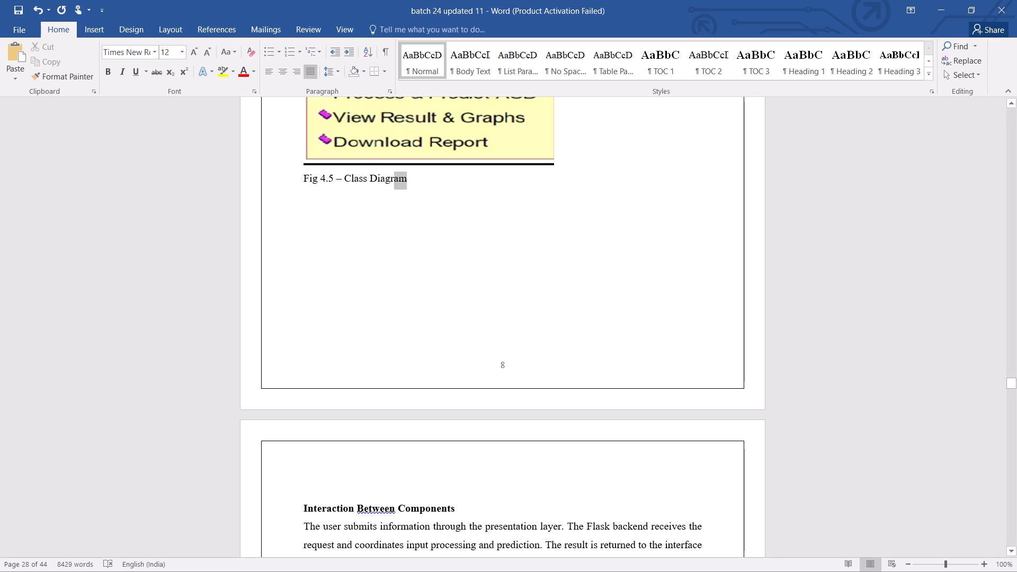
pyautogui.moveTo(344, 180); pyautogui.dragTo(301, 184)
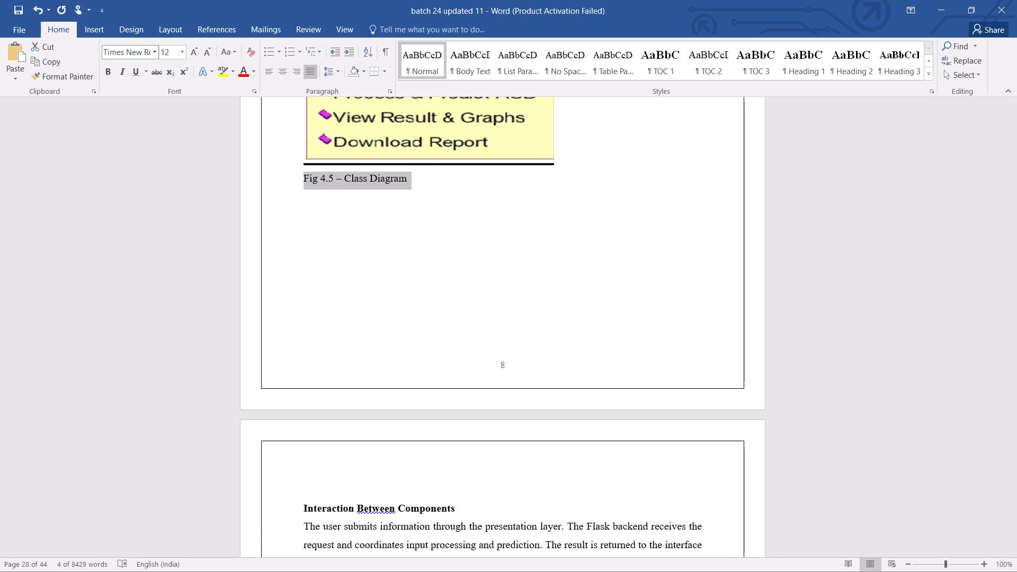
pyautogui.click(286, 75)
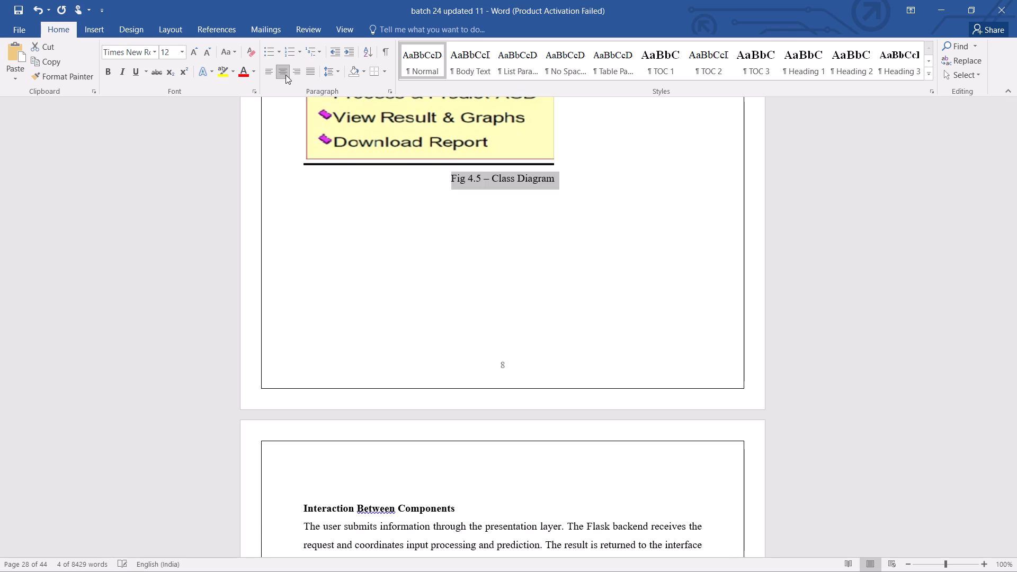
pyautogui.click(215, 171)
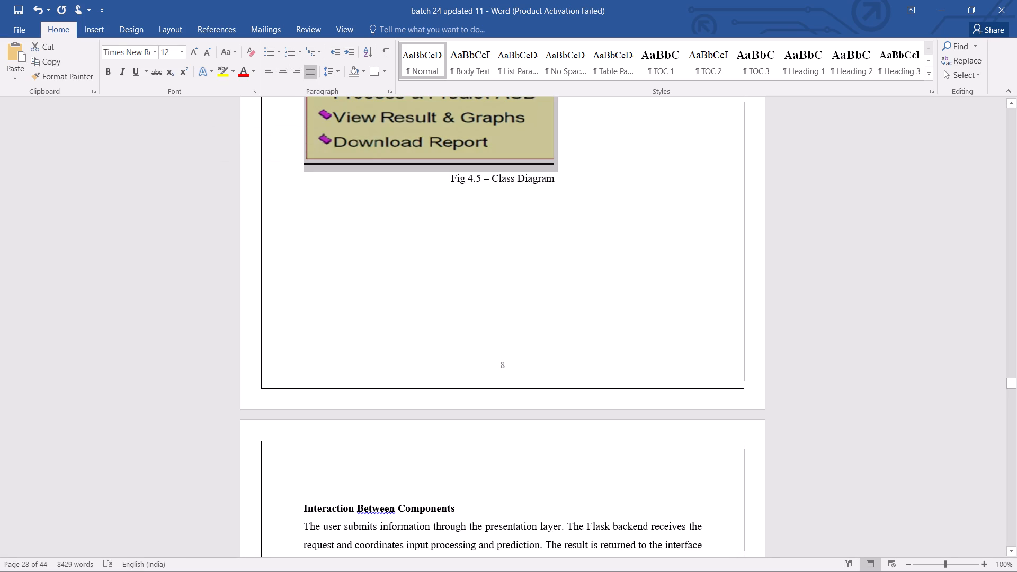
pyautogui.click(530, 276)
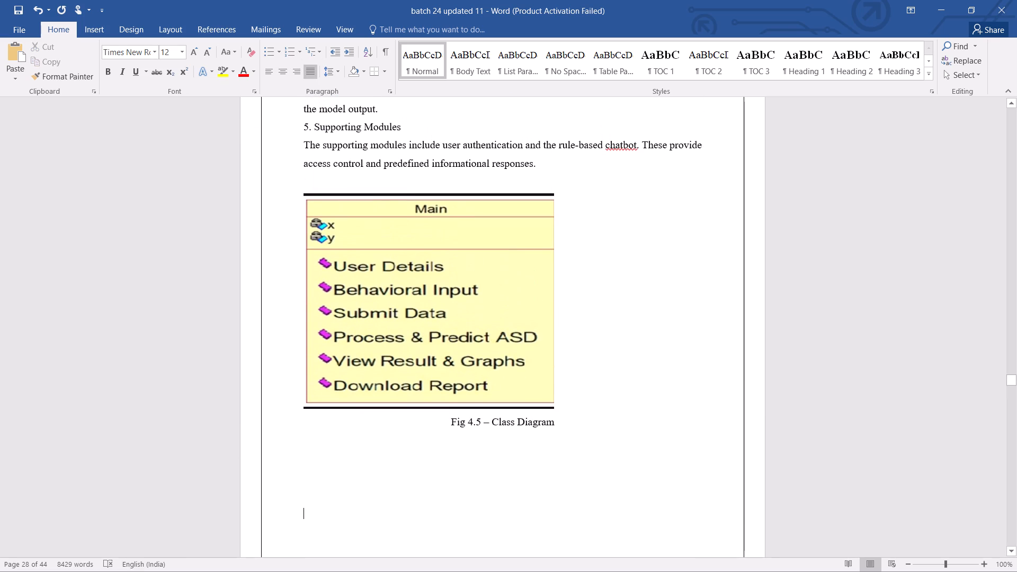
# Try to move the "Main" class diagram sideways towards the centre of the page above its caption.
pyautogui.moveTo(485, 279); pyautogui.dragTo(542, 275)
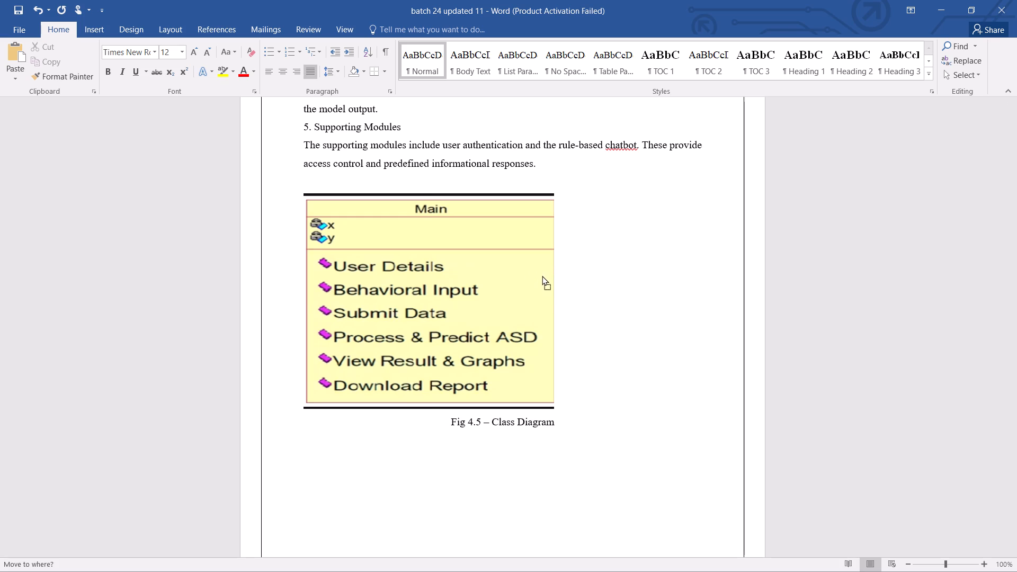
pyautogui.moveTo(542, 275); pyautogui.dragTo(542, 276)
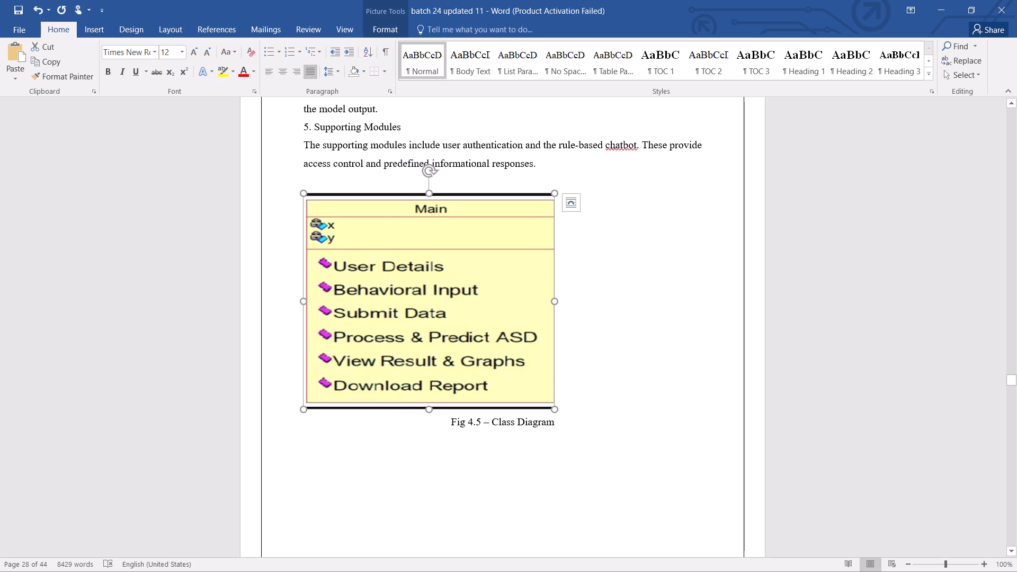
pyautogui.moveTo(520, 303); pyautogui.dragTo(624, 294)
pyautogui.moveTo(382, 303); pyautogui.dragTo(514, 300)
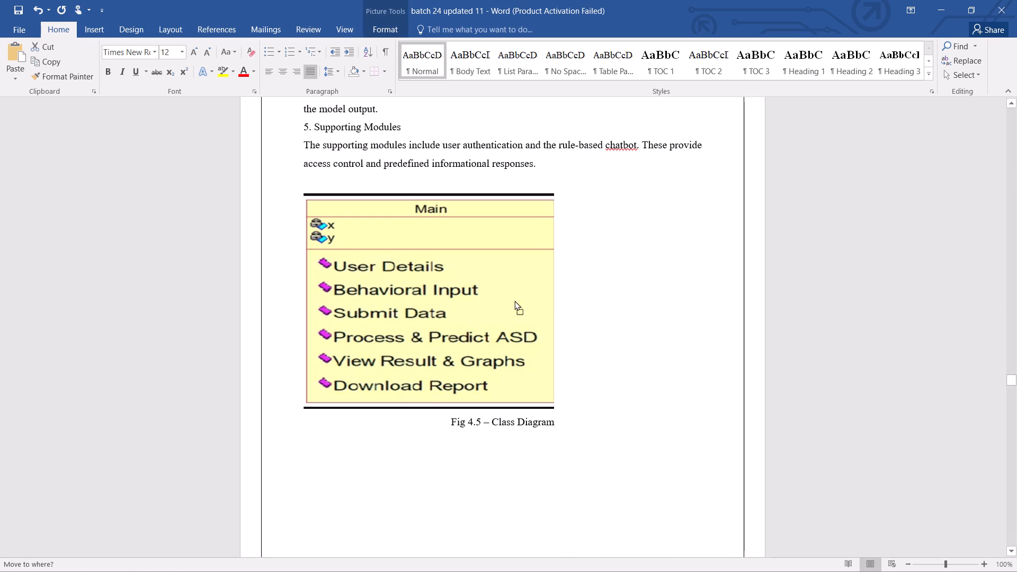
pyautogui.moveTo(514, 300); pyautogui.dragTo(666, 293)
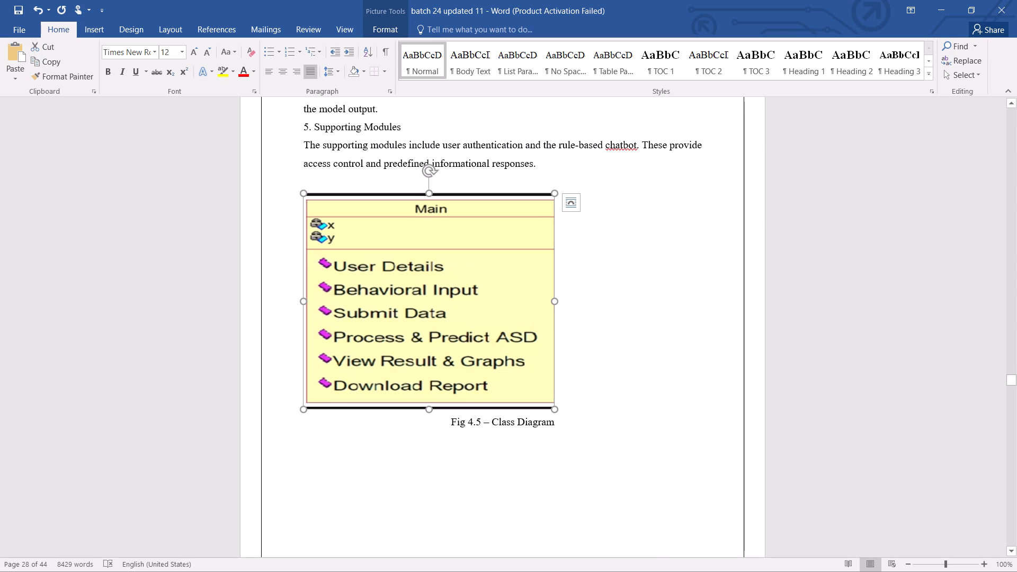
# Widen the "Main" class diagram so it spans most of the text width, keeping its height nearly the same.
pyautogui.moveTo(305, 195); pyautogui.dragTo(392, 189)
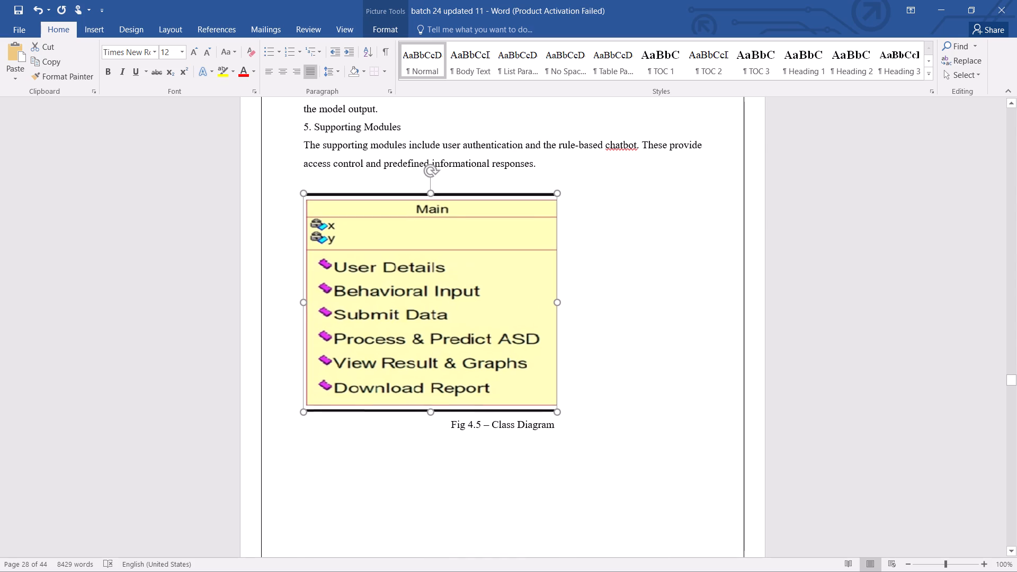
pyautogui.moveTo(392, 189); pyautogui.dragTo(338, 194)
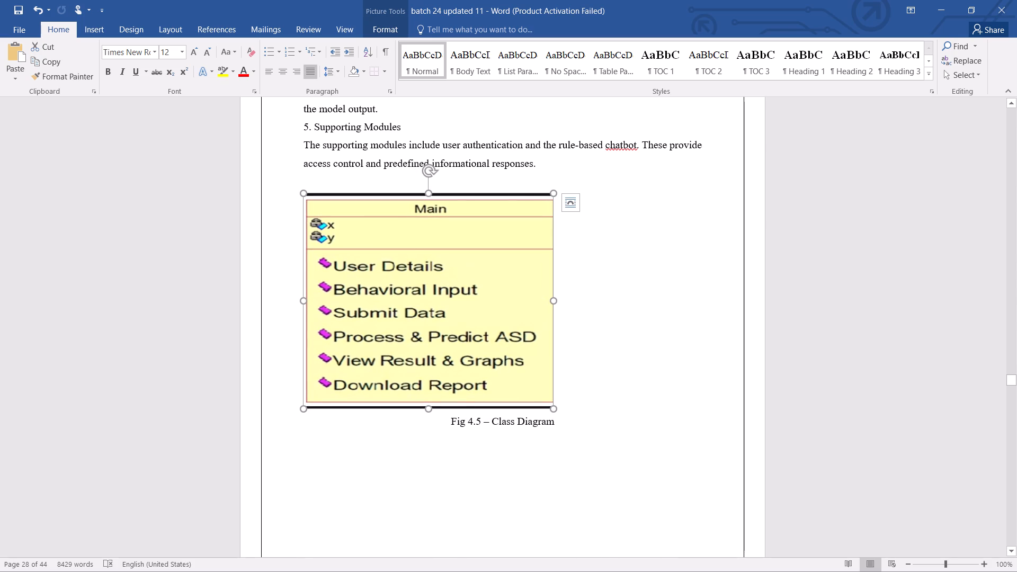
pyautogui.moveTo(554, 299); pyautogui.dragTo(659, 304)
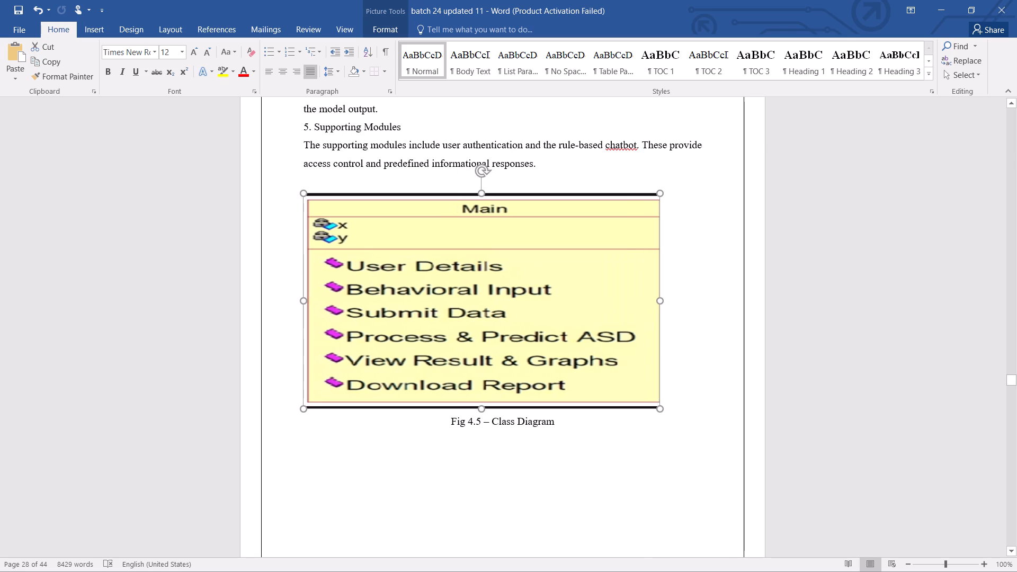
pyautogui.moveTo(659, 304); pyautogui.dragTo(659, 306)
pyautogui.click(640, 461)
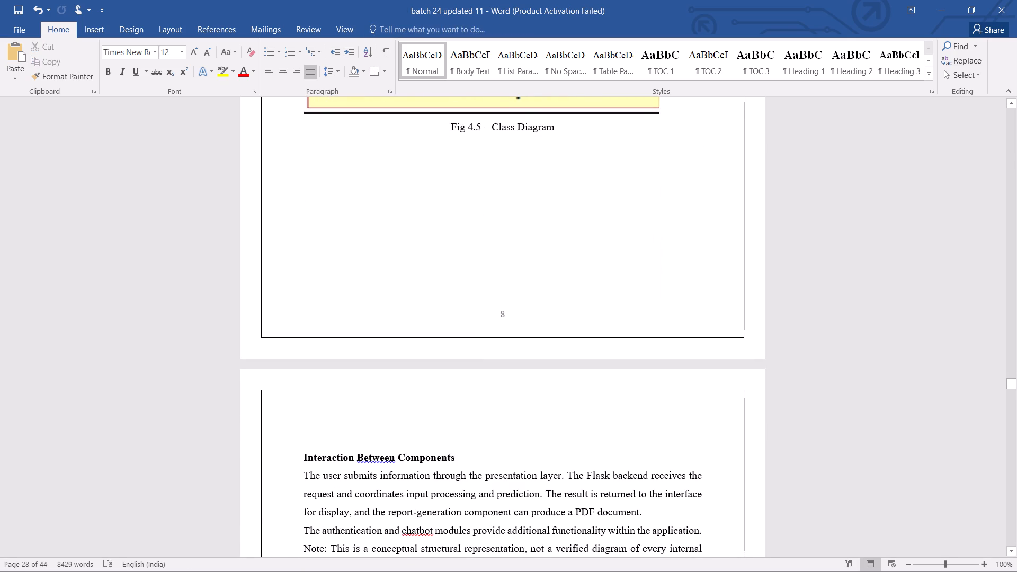
# Delete the extra blank lines above "Interaction Between Components", leaving one empty line below the Fig 4.5 caption.
pyautogui.click(301, 460)
pyautogui.press('BackSpace')
pyautogui.press('BackSpace')
pyautogui.press('BackSpace')
pyautogui.press('BackSpace')
pyautogui.press('BackSpace')
pyautogui.press('BackSpace')
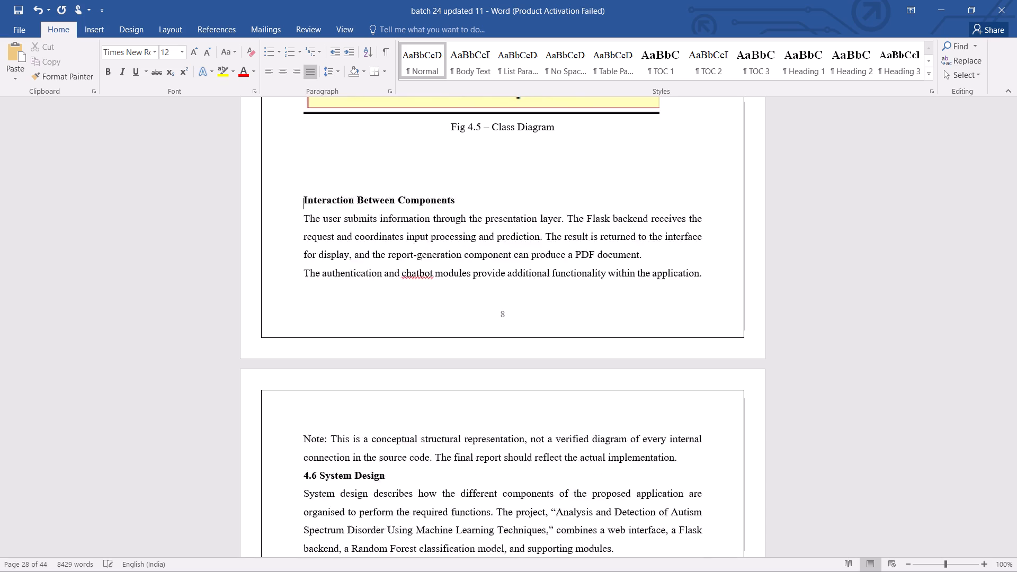
pyautogui.press('BackSpace')
pyautogui.press('BackSpace')
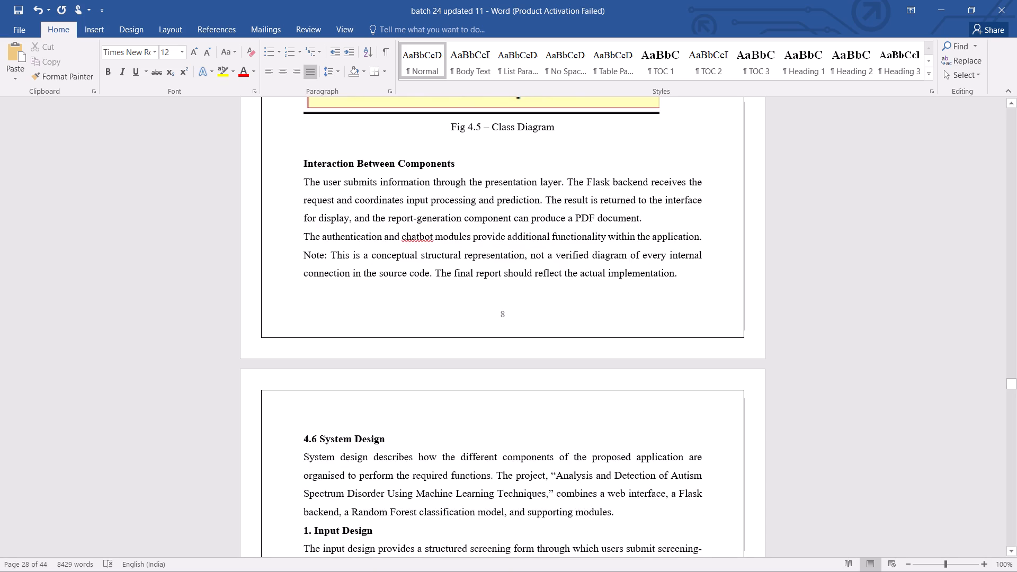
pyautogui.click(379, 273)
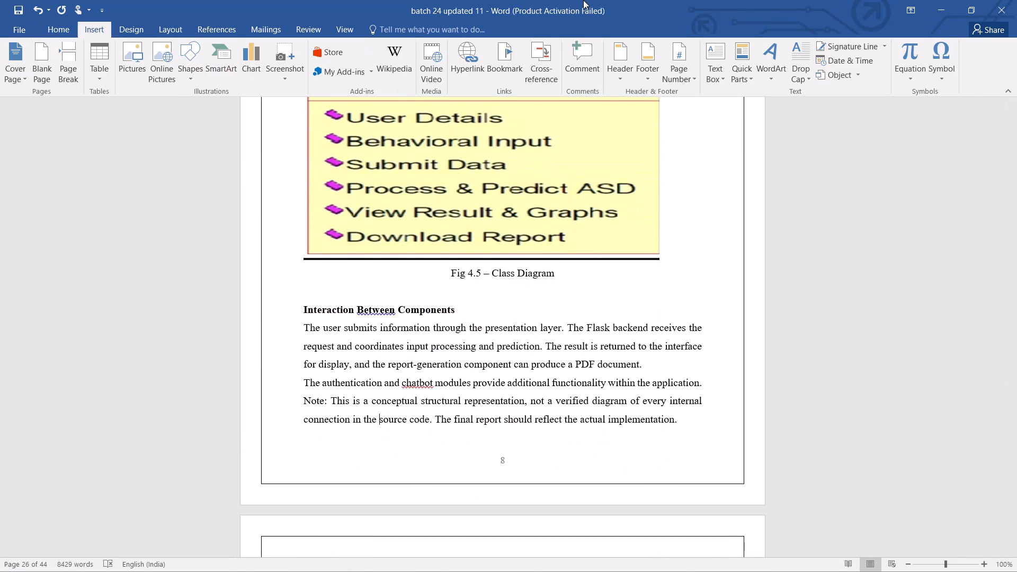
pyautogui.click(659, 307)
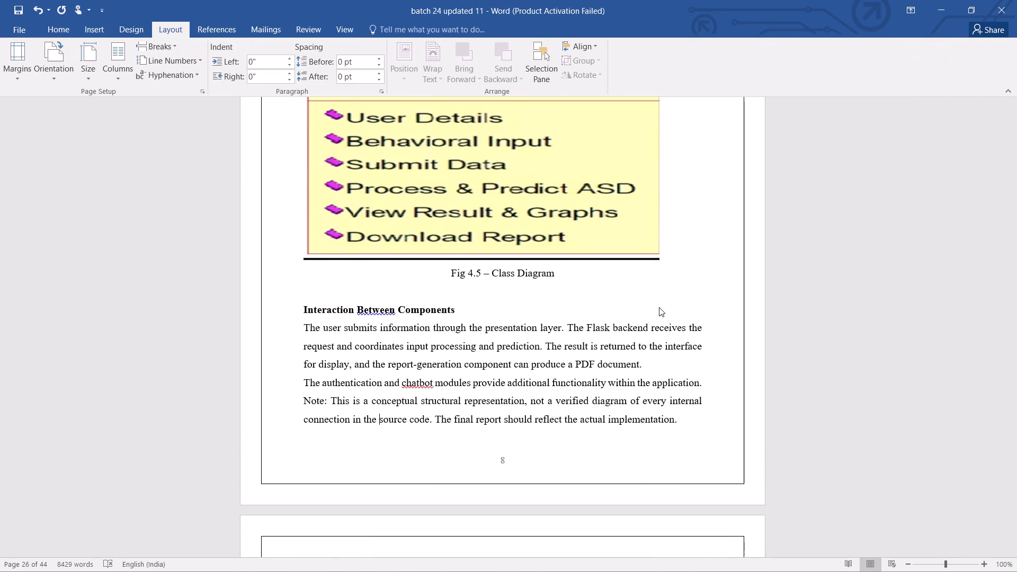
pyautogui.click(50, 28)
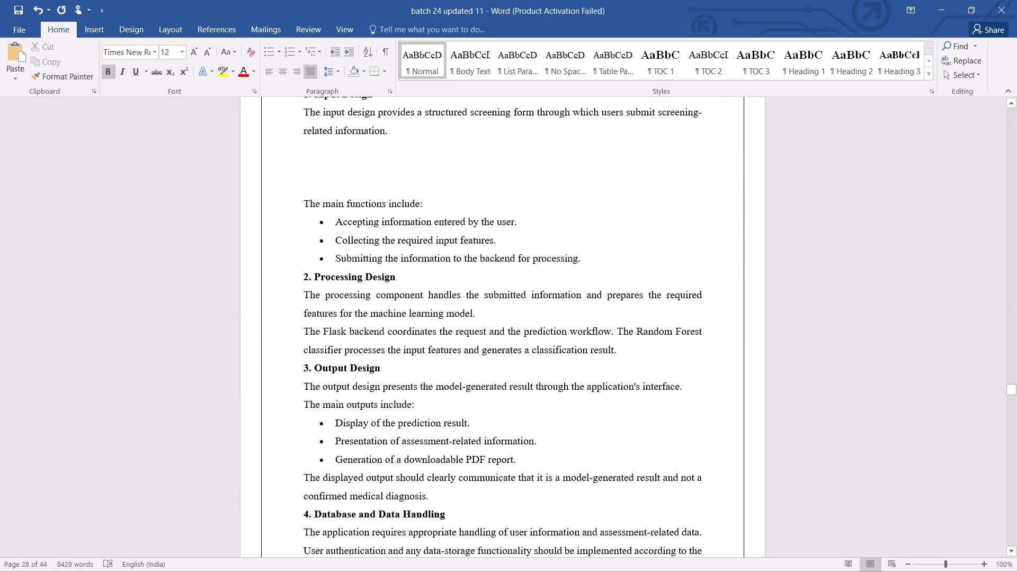
# Remove the three blank lines above "The main functions include:" in the Input Design part of section 4.6.
pyautogui.click(301, 189)
pyautogui.press('BackSpace')
pyautogui.press('BackSpace')
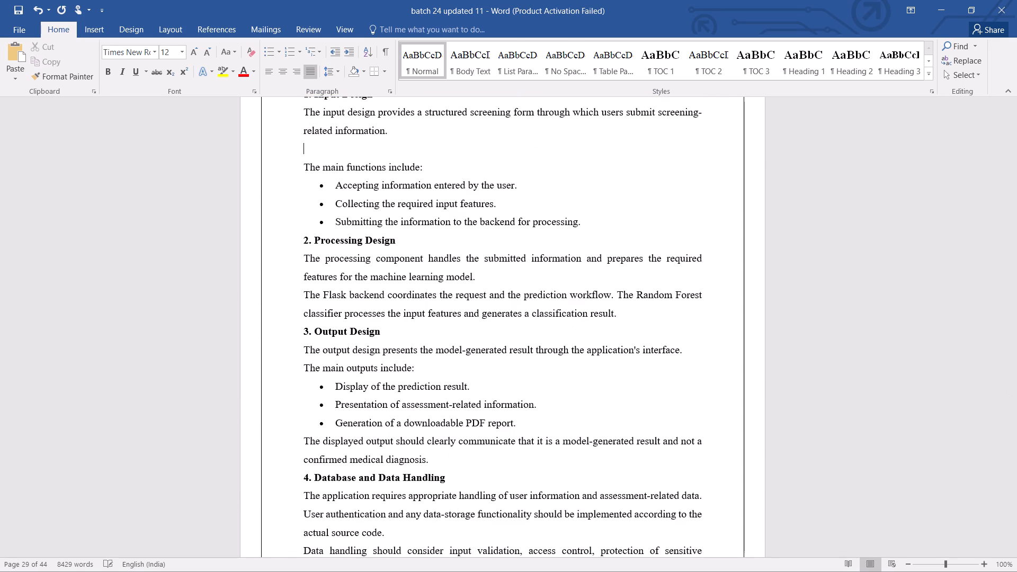
pyautogui.press('BackSpace')
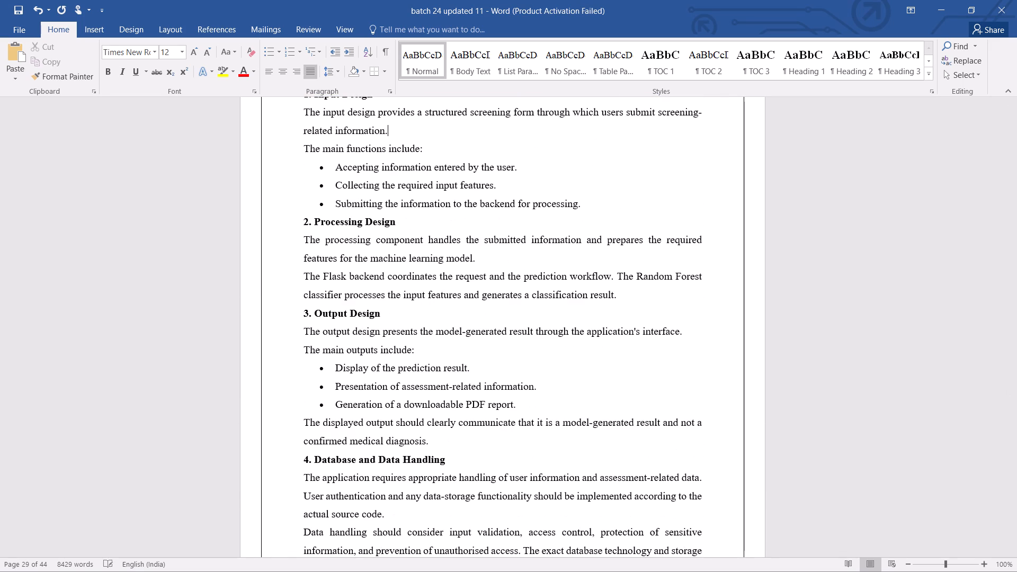
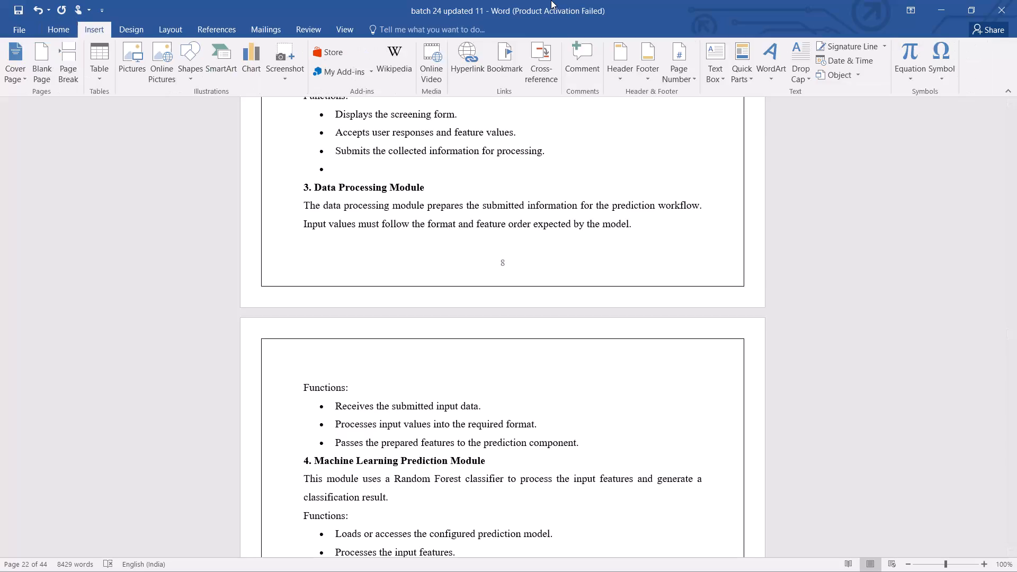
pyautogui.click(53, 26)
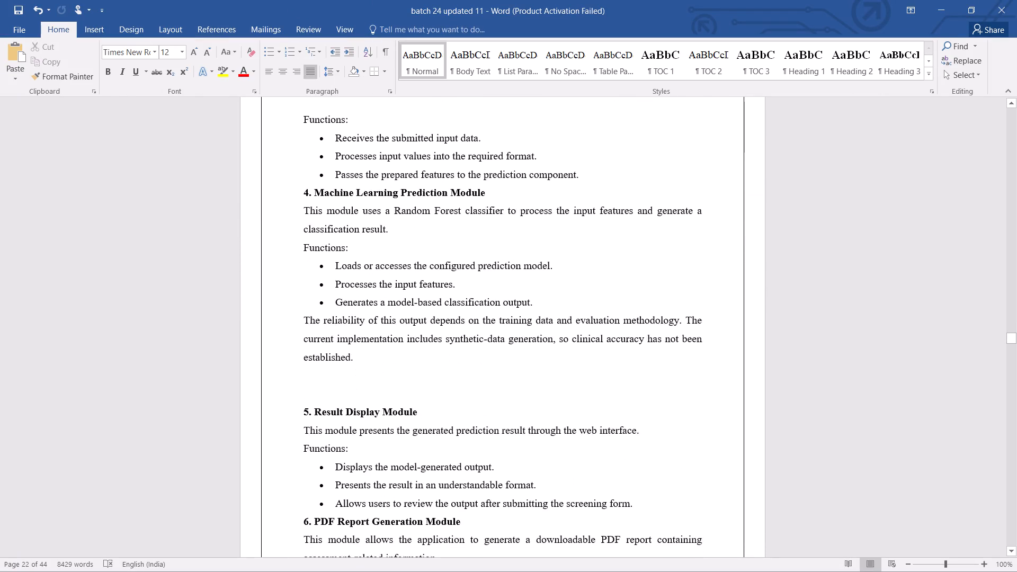
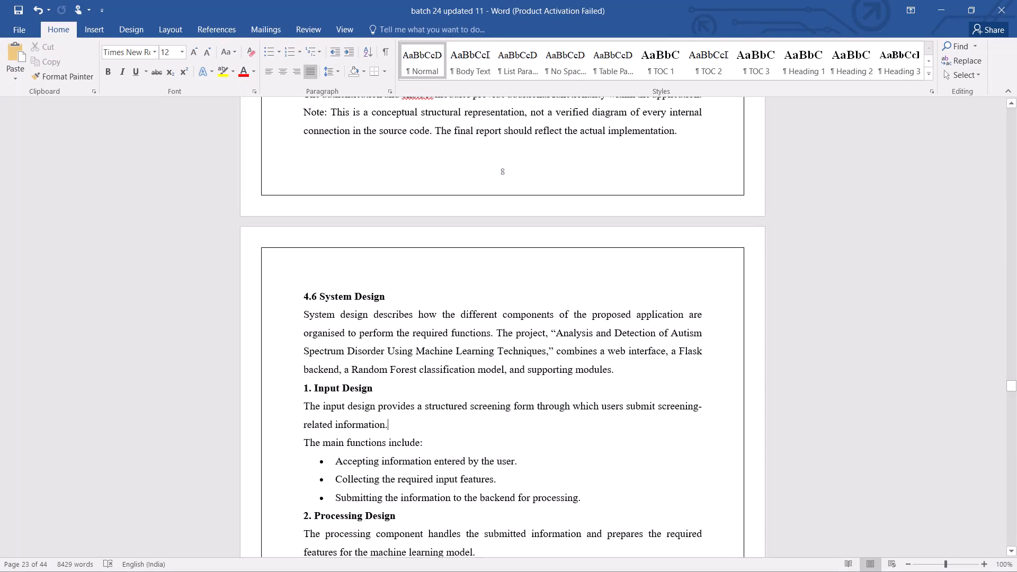
# Add eleven blank lines after the introductory paragraph of section 4.6 System Design, before the heading "1. Input Design".
pyautogui.click(620, 378)
pyautogui.press('Return')
pyautogui.press('Return')
pyautogui.press('Return')
pyautogui.press('Return')
pyautogui.press('Return')
pyautogui.press('Return')
pyautogui.press('Return')
pyautogui.press('Return')
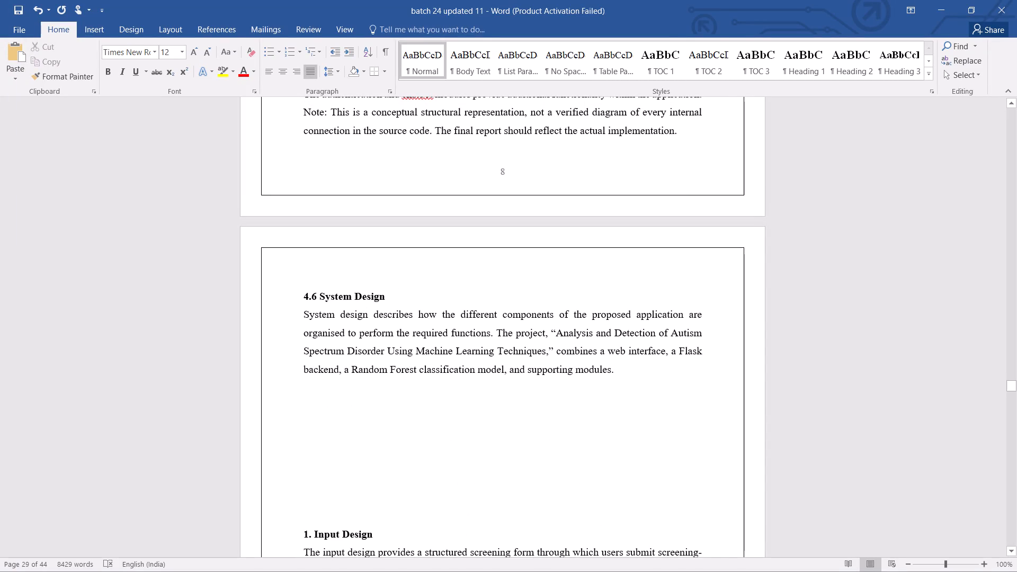
pyautogui.click(619, 376)
pyautogui.press('Return')
pyautogui.press('Return')
pyautogui.press('Return')
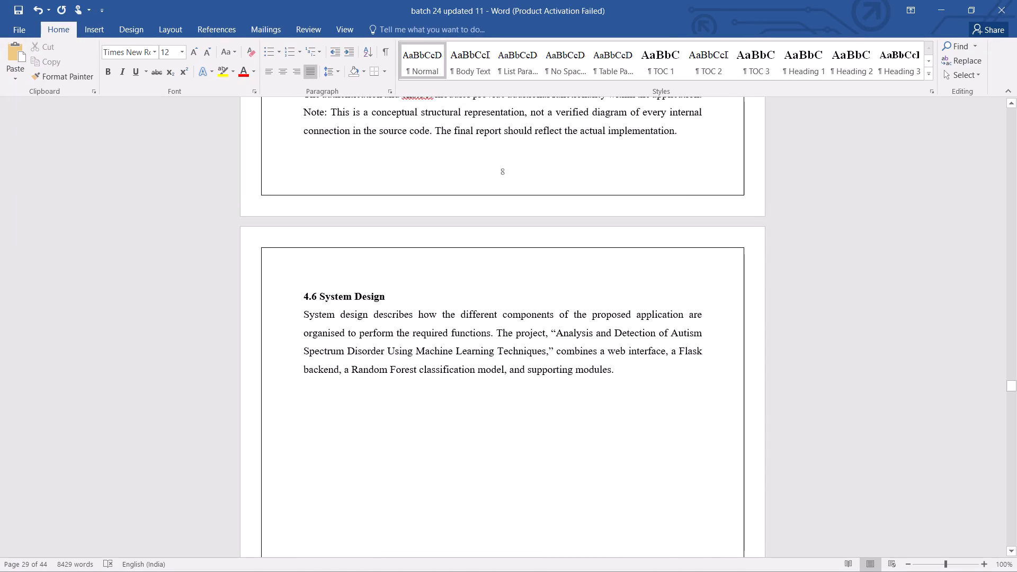
# Insert the sequence diagram picture "WhatsApp Image 2026-10-30 at 7.59.07 PM (5)" below the 4.6 introduction and reduce its height to about 3.93".
pyautogui.click(311, 387)
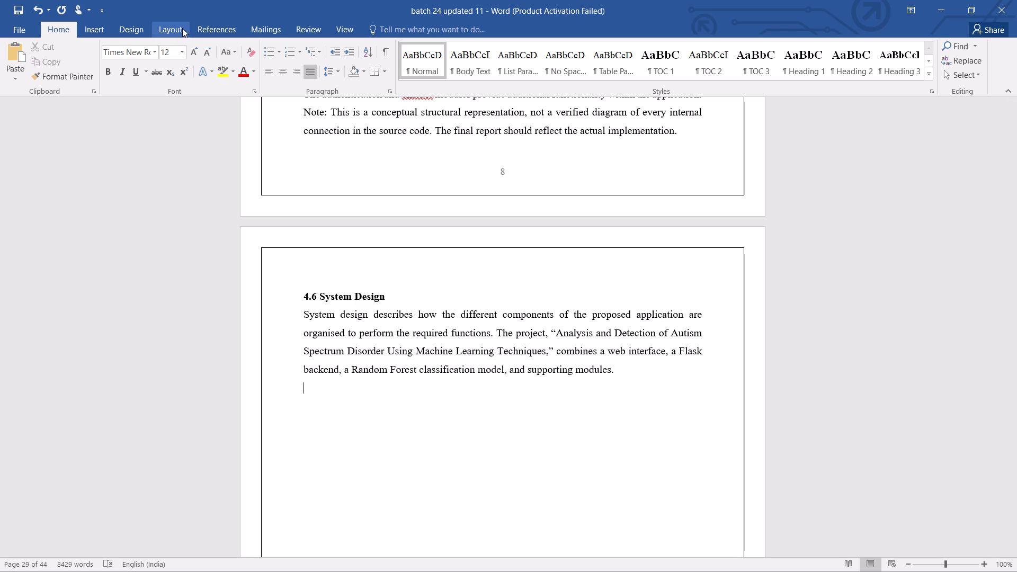
pyautogui.click(102, 30)
pyautogui.click(131, 56)
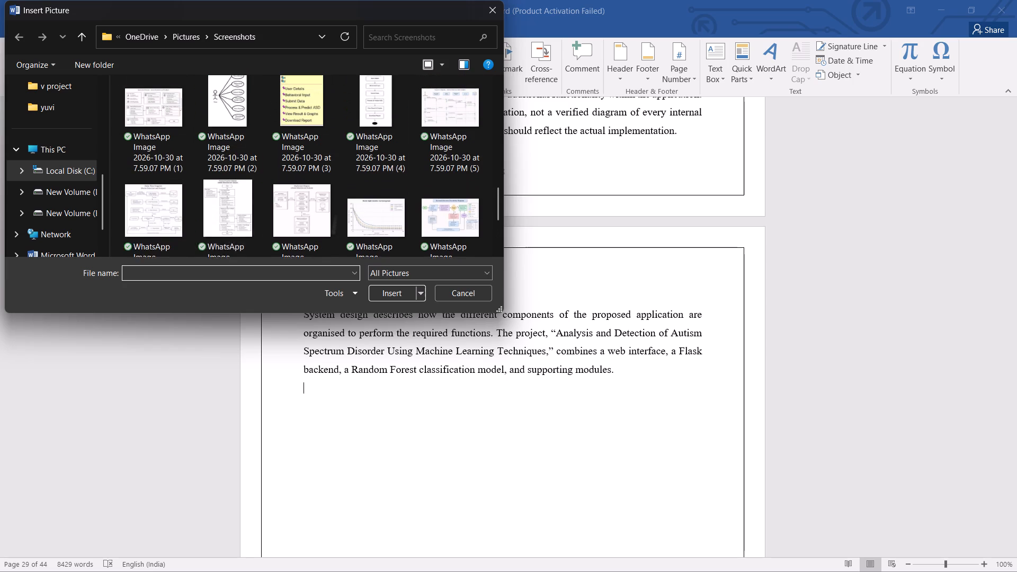
pyautogui.click(445, 174)
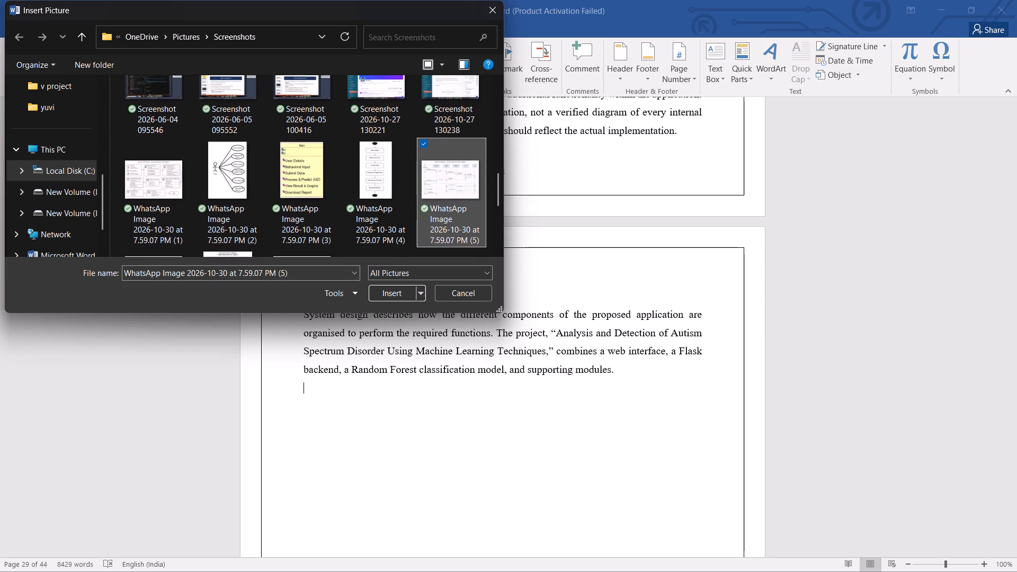
pyautogui.click(391, 299)
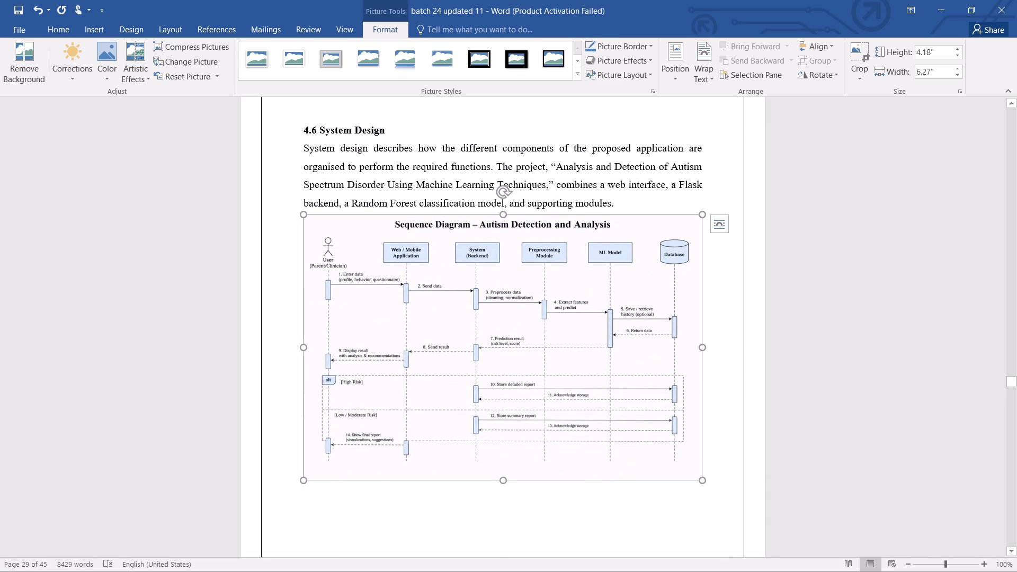
pyautogui.moveTo(502, 482); pyautogui.dragTo(499, 464)
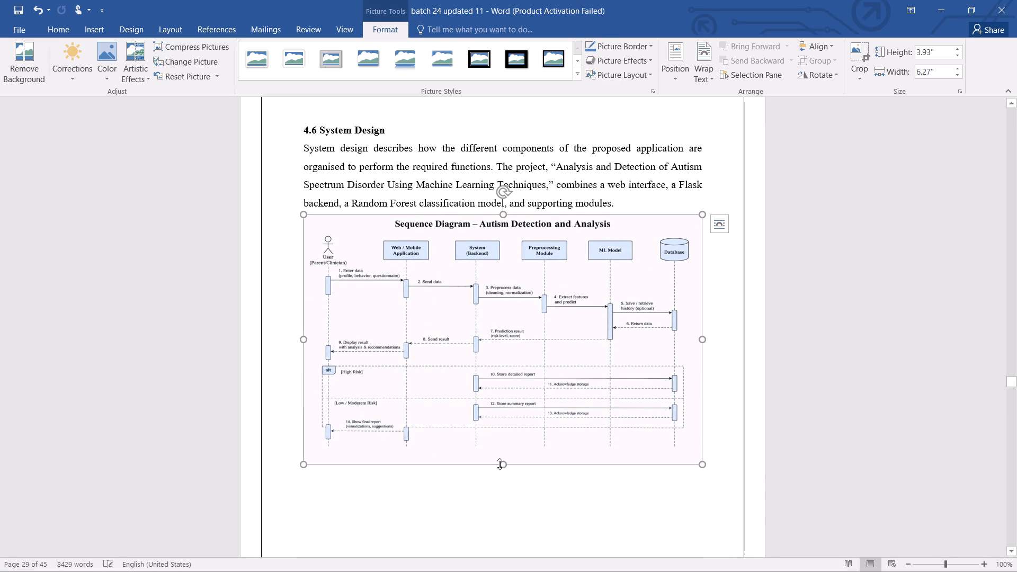
# Add the caption "Fig 4.6 – Sequence Diagram" on a new line below the sequence diagram.
pyautogui.click(719, 291)
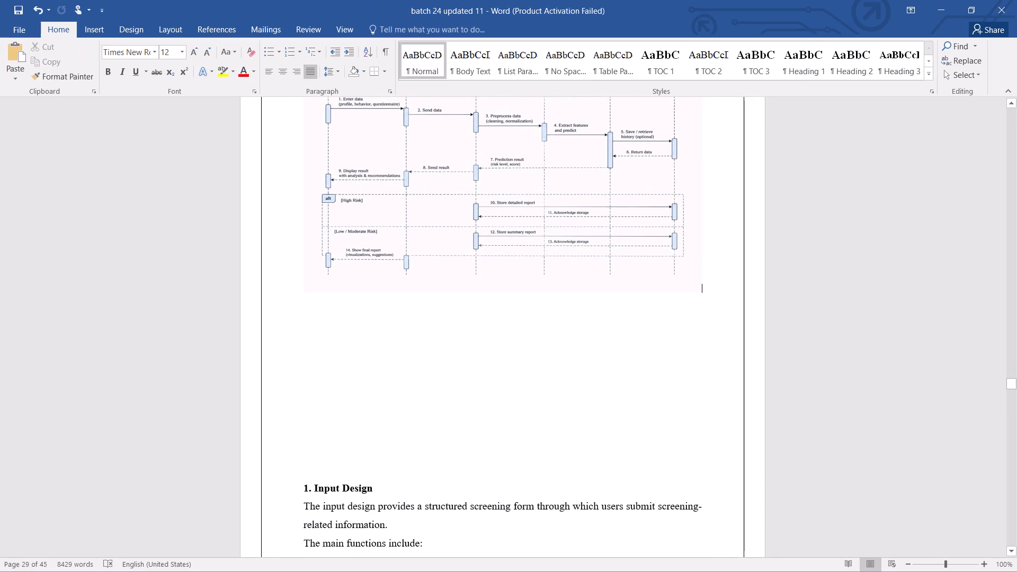
pyautogui.press('Return')
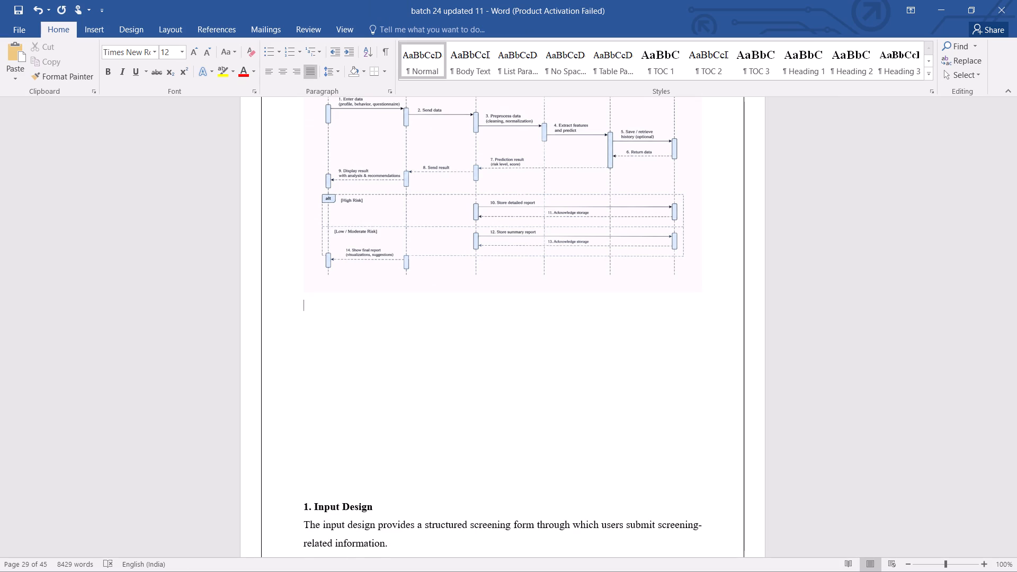
pyautogui.write('Fug')
pyautogui.press('space')
pyautogui.press('BackSpace')
pyautogui.press('BackSpace')
pyautogui.press('BackSpace')
pyautogui.write('ig')
pyautogui.press('space')
pyautogui.press('4')
pyautogui.write('.6')
pyautogui.press('space')
pyautogui.write('-')
pyautogui.press('space')
pyautogui.hotkey('shift', 's')
pyautogui.write('equence Diagram')
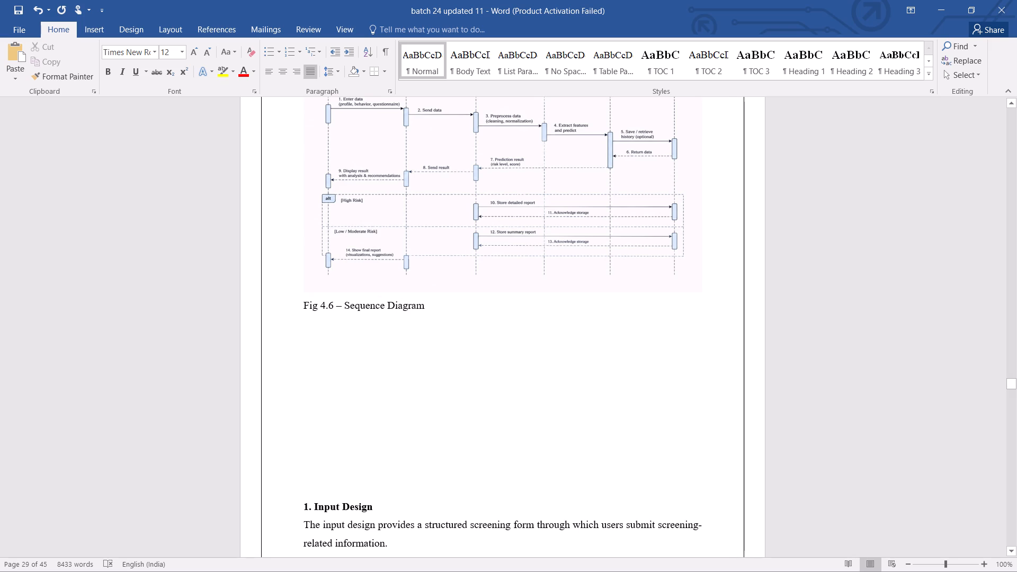
# Centre the Fig 4.6 caption under the diagram.
pyautogui.moveTo(430, 306); pyautogui.dragTo(301, 308)
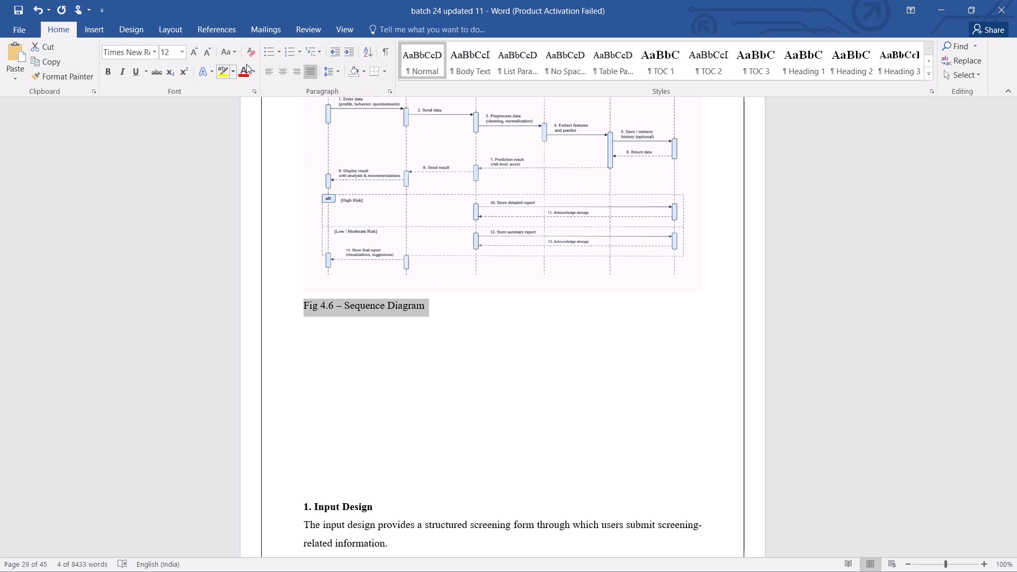
pyautogui.click(279, 70)
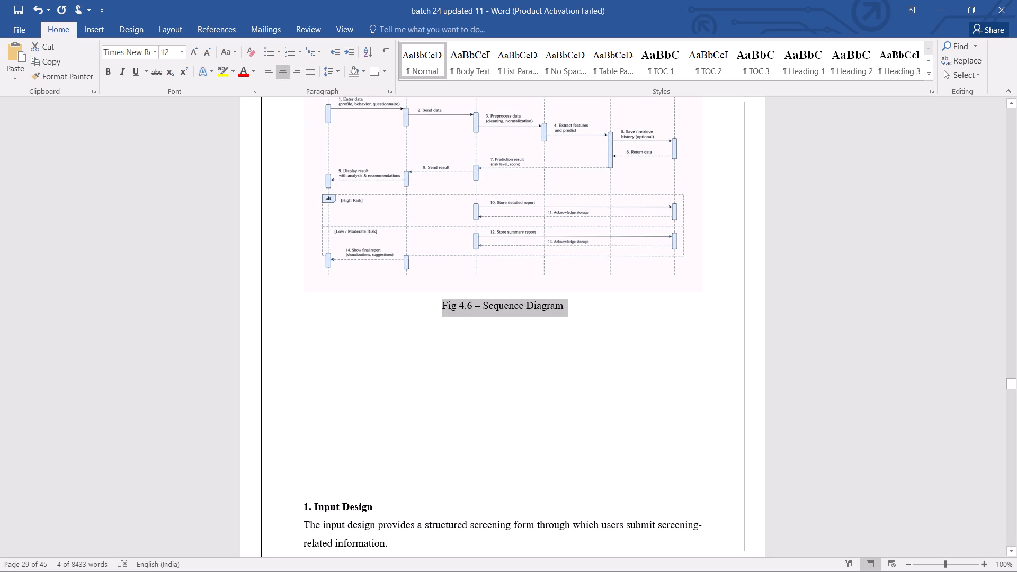
# Delete the surplus blank lines above the heading "1. Input Design", leaving one blank line after the Fig 4.6 caption.
pyautogui.click(299, 505)
pyautogui.press('BackSpace')
pyautogui.press('BackSpace')
pyautogui.press('BackSpace')
pyautogui.press('BackSpace')
pyautogui.press('BackSpace')
pyautogui.press('BackSpace')
pyautogui.press('BackSpace')
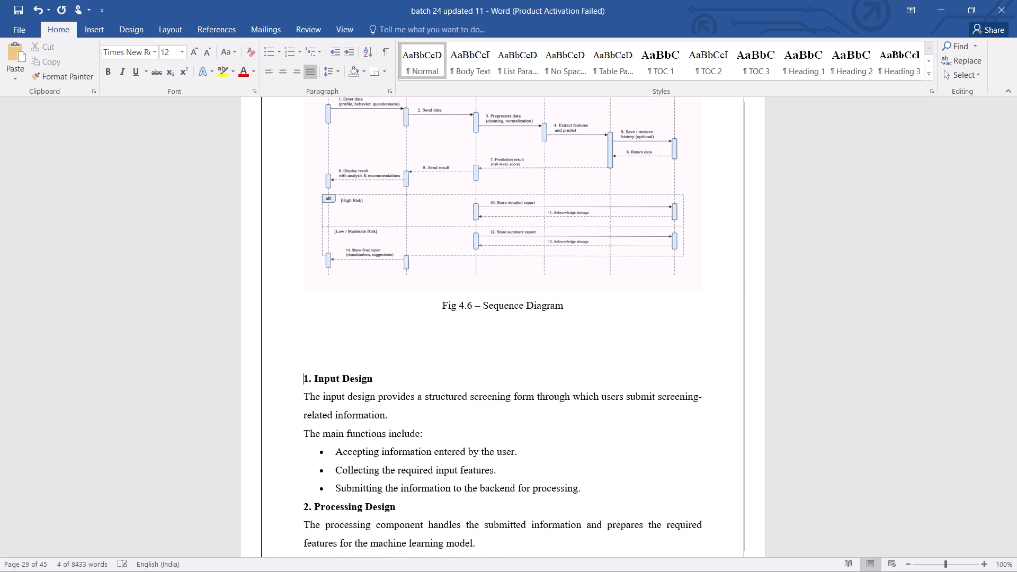
pyautogui.press('BackSpace')
pyautogui.press('BackSpace')
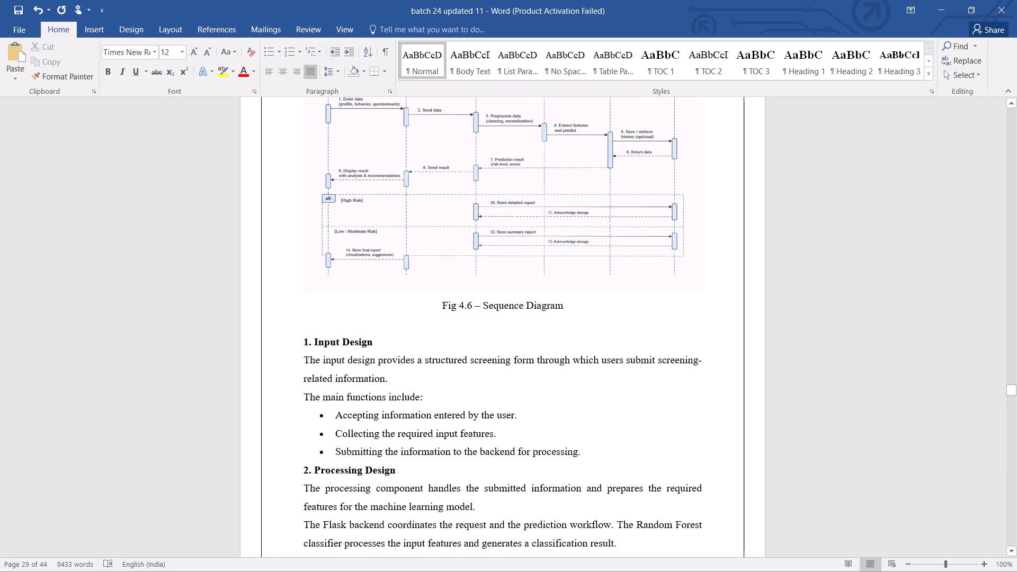
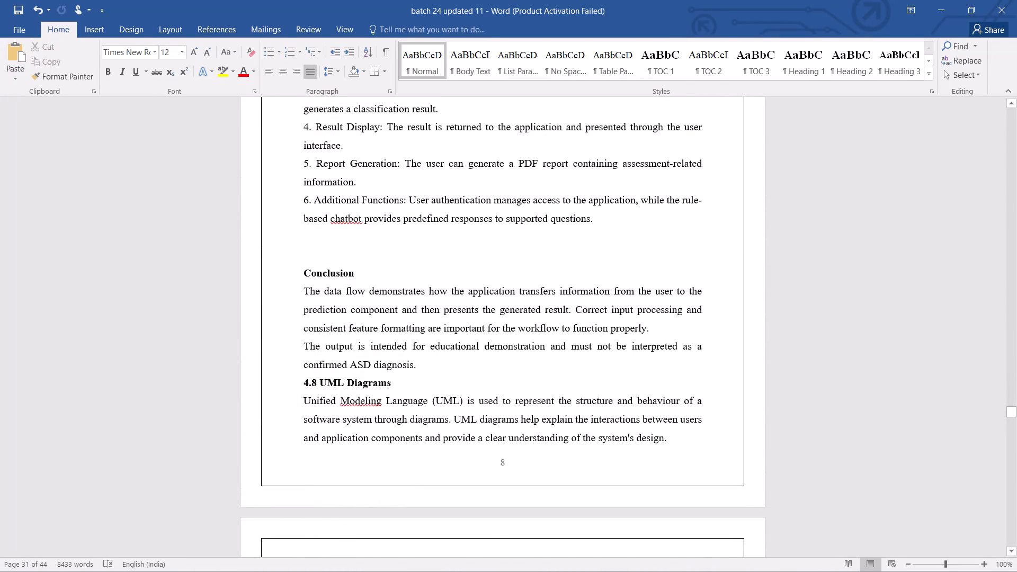
# Remove the surplus blank line above the "Conclusion" heading and add a blank line above "4.8 UML Diagrams".
pyautogui.click(308, 256)
pyautogui.press('BackSpace')
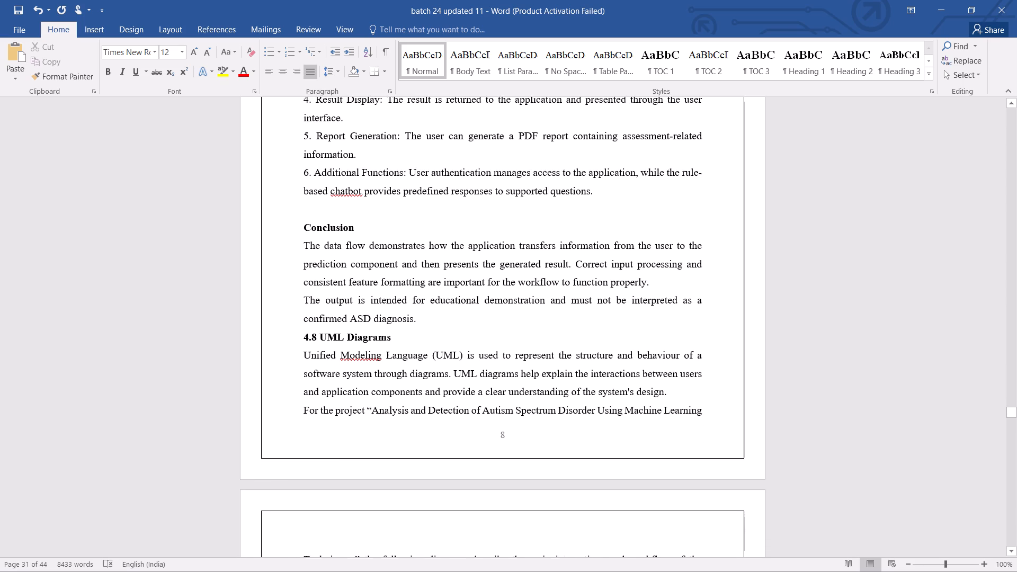
pyautogui.click(418, 303)
pyautogui.press('Return')
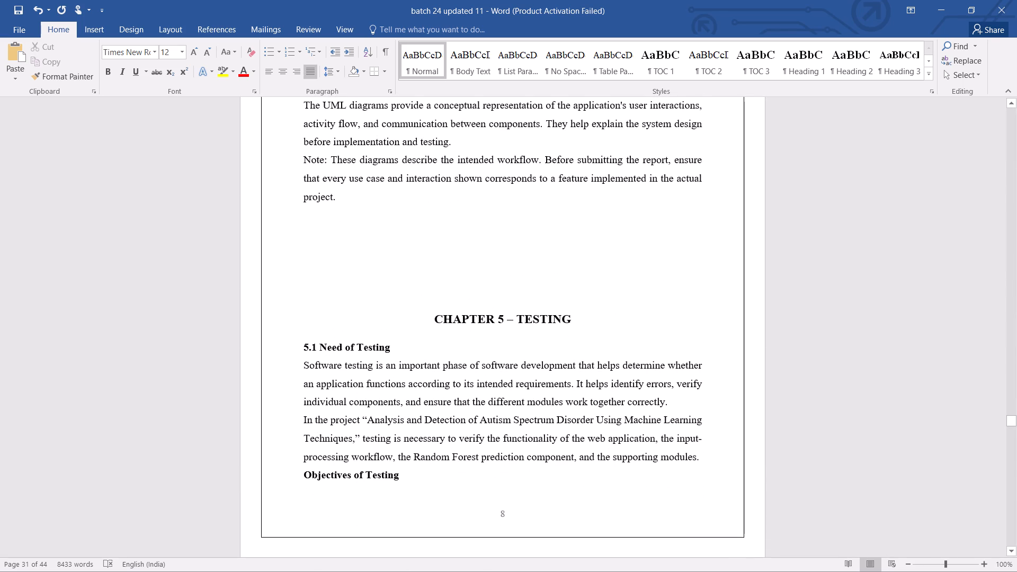
# Add ten blank lines after the note ending the UML section so that "CHAPTER 5 – TESTING" moves to the next page.
pyautogui.click(349, 189)
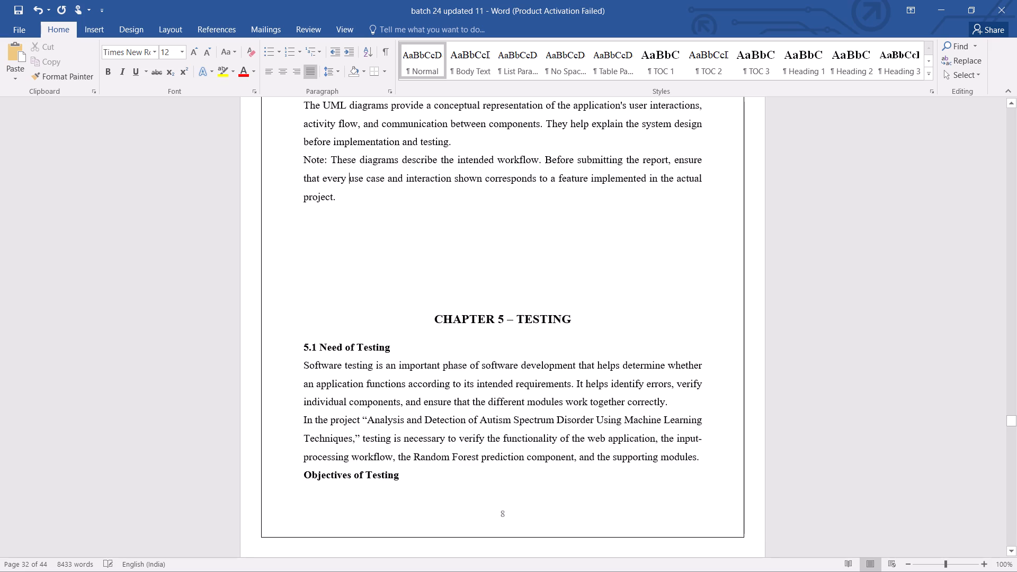
pyautogui.click(342, 196)
pyautogui.press('Return')
pyautogui.press('Return')
pyautogui.press('Return')
pyautogui.press('Return')
pyautogui.press('Return')
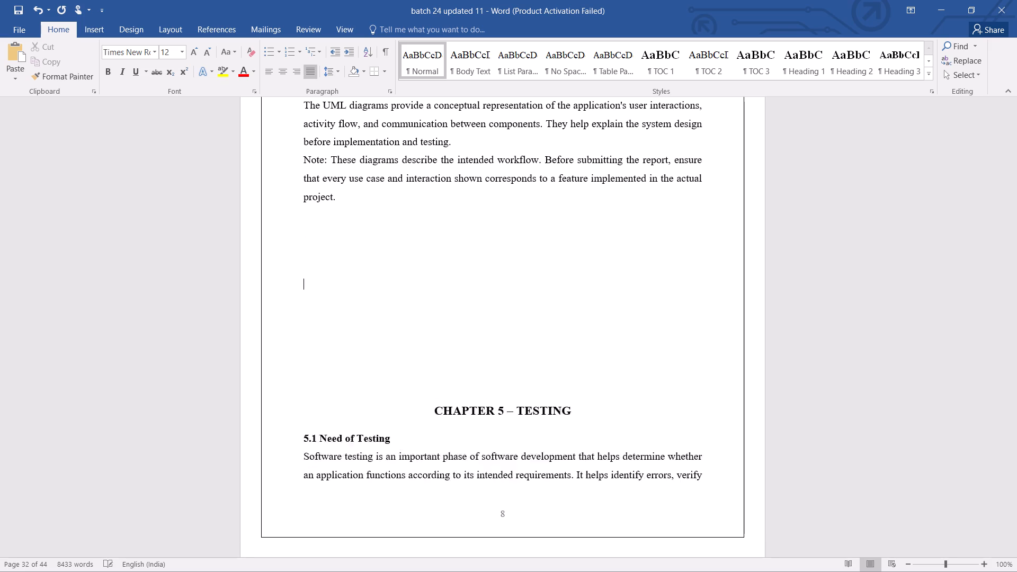
pyautogui.press('Return')
pyautogui.press('Return')
pyautogui.press('Return')
pyautogui.press('Return')
pyautogui.press('Return')
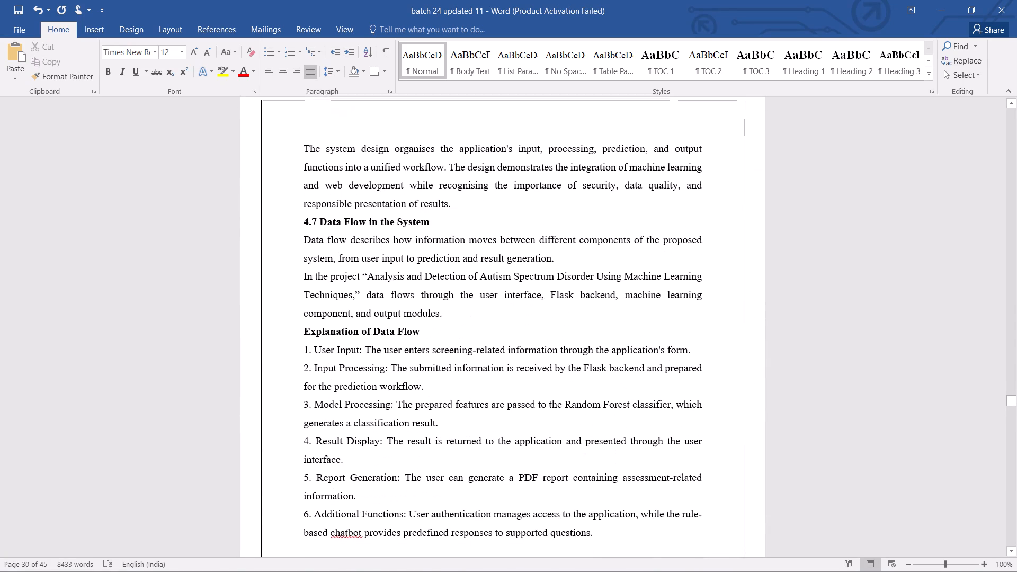
# Add twelve blank lines above "Explanation of Data Flow" in section 4.7 to make room for a diagram.
pyautogui.click(444, 311)
pyautogui.press('Return')
pyautogui.press('Return')
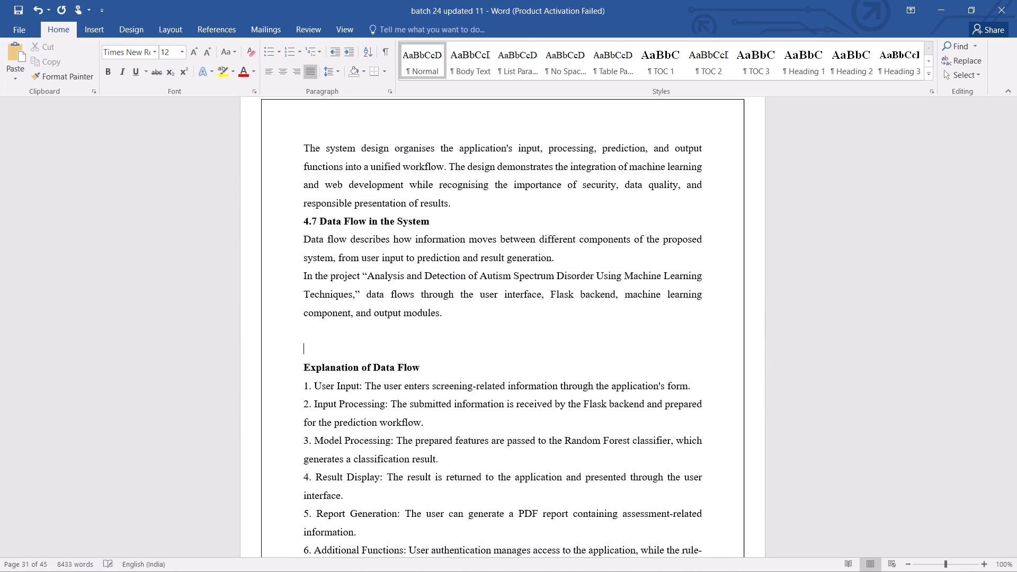
pyautogui.press('Return')
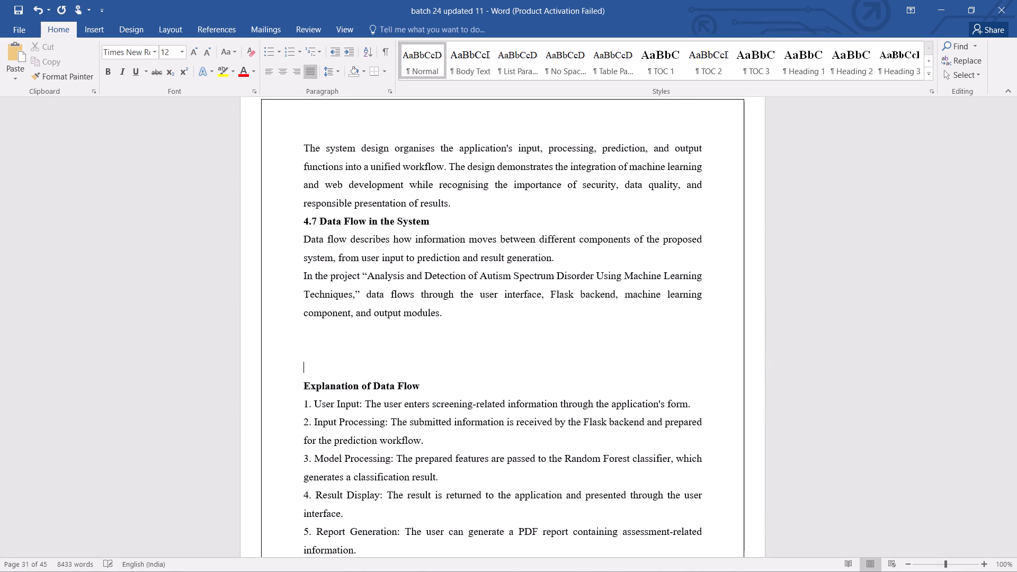
pyautogui.press('Return')
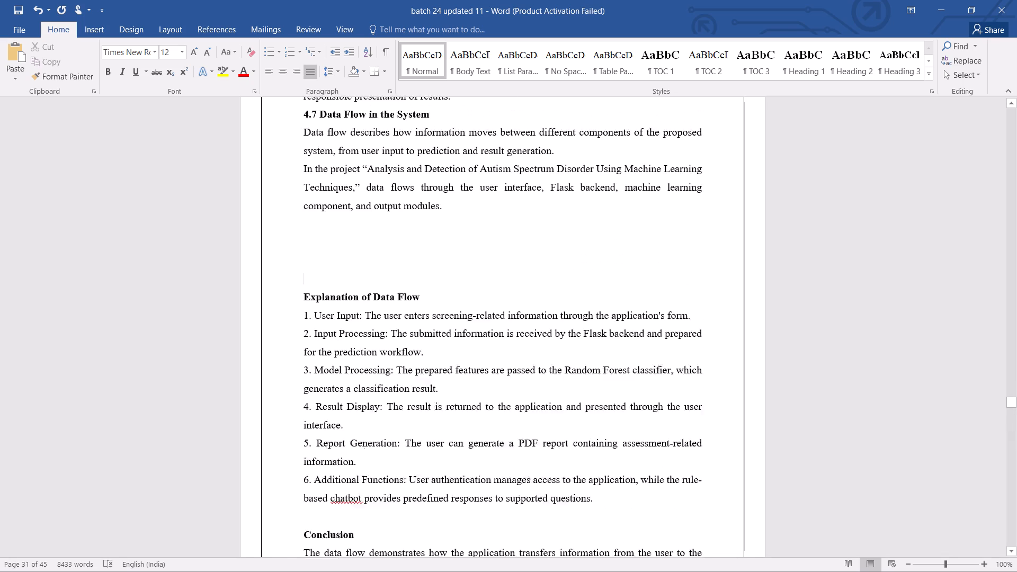
pyautogui.click(444, 240)
pyautogui.press('Return')
pyautogui.press('Return')
pyautogui.press('Return')
pyautogui.press('Return')
pyautogui.press('Return')
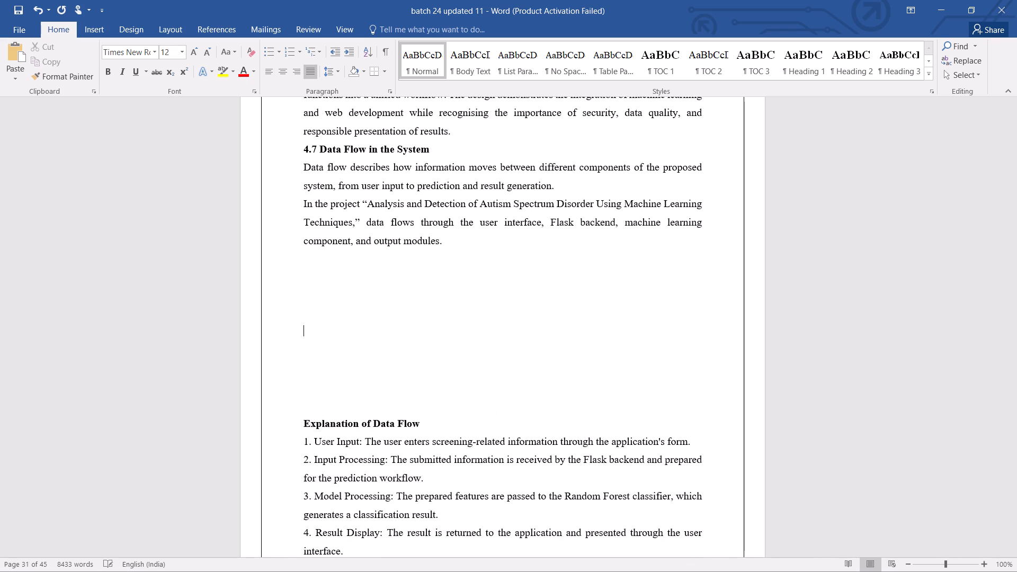
pyautogui.press('Return')
pyautogui.press('Return')
pyautogui.press('Return')
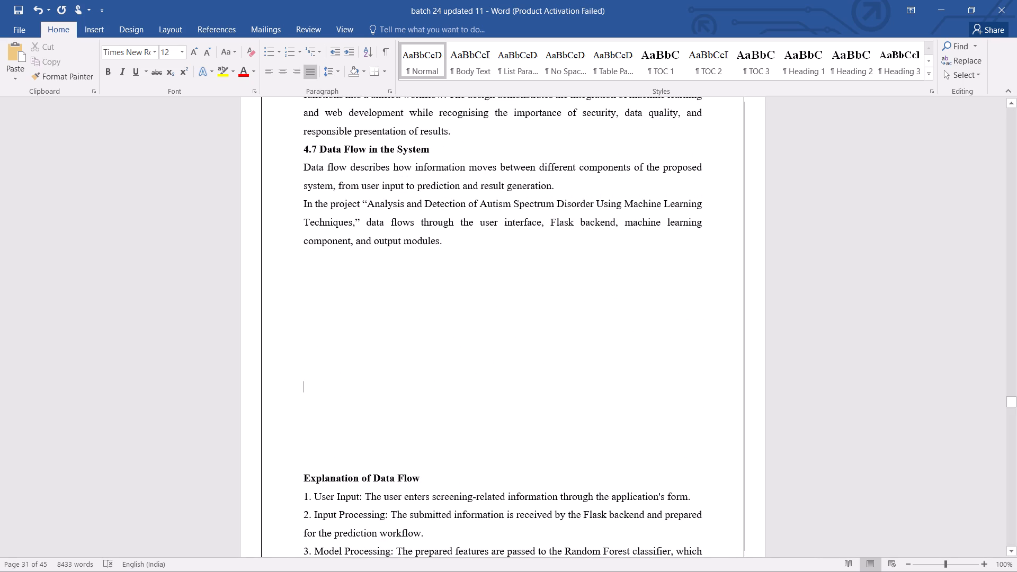
# Insert the vertical flowchart WhatsApp image from the Screenshots folder on the first blank line below the section 4.7 introduction.
pyautogui.click(318, 263)
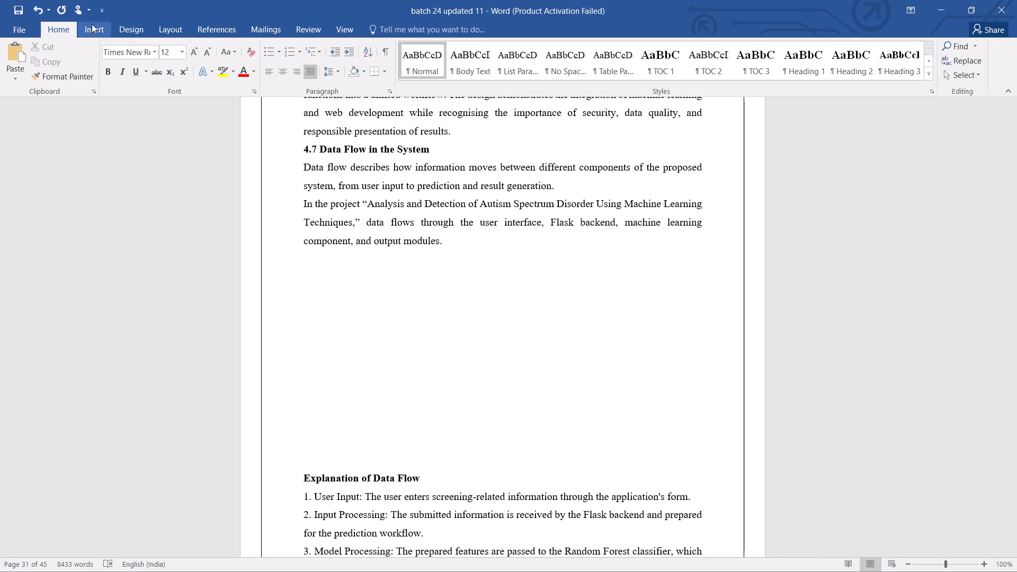
pyautogui.click(93, 25)
pyautogui.click(146, 63)
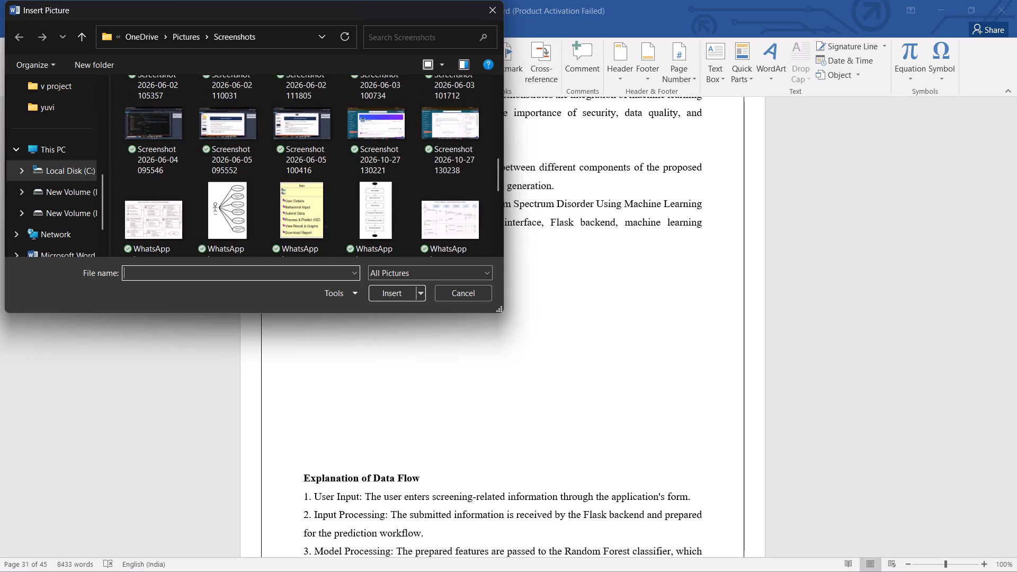
pyautogui.click(371, 215)
pyautogui.click(396, 297)
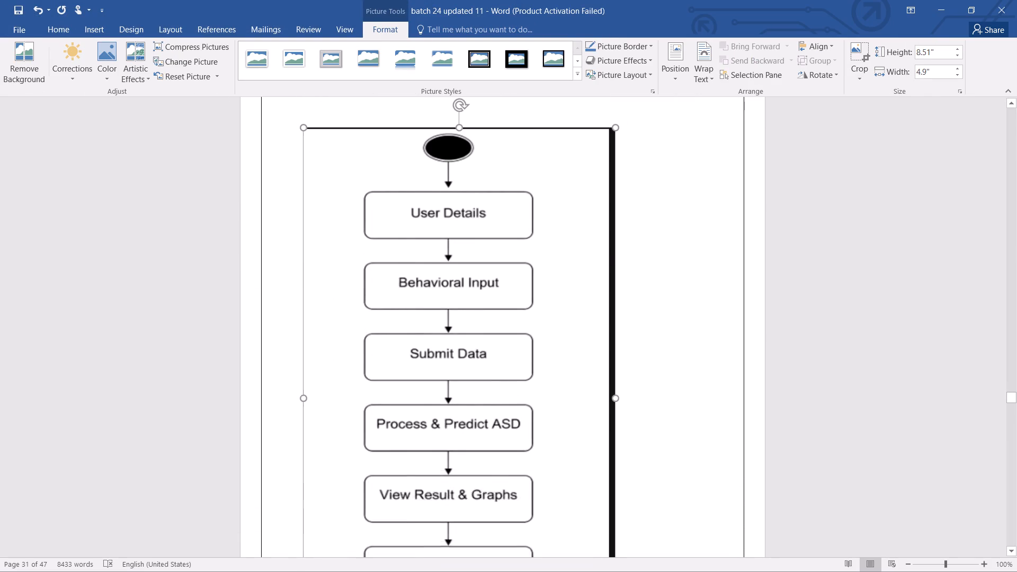
# Resize the inserted flowchart to about 5.65" high and 5.49" wide so it fits beneath the section 4.7 introduction.
pyautogui.moveTo(459, 396); pyautogui.dragTo(461, 264)
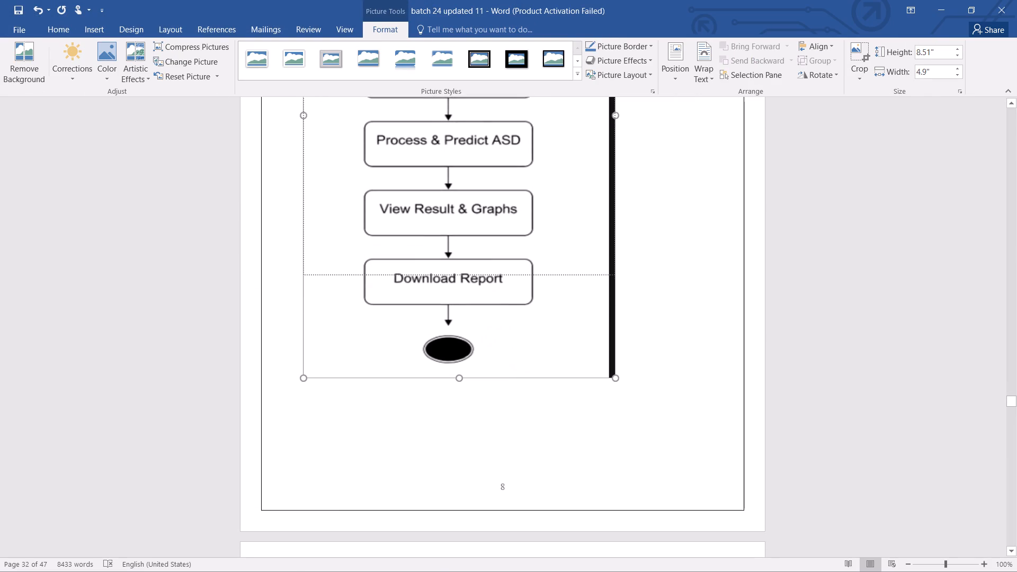
pyautogui.moveTo(461, 264); pyautogui.dragTo(467, 211)
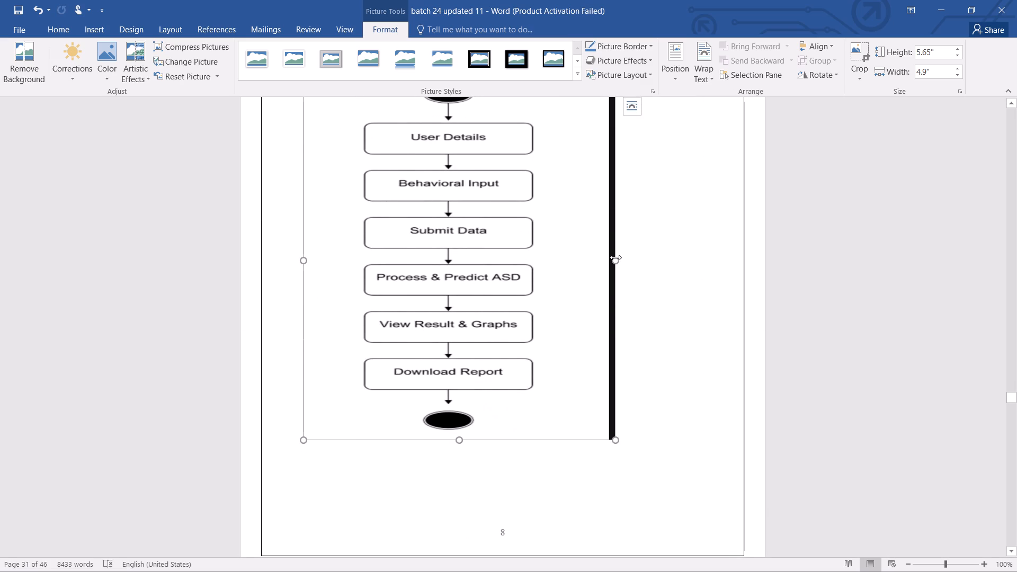
pyautogui.moveTo(615, 257); pyautogui.dragTo(653, 260)
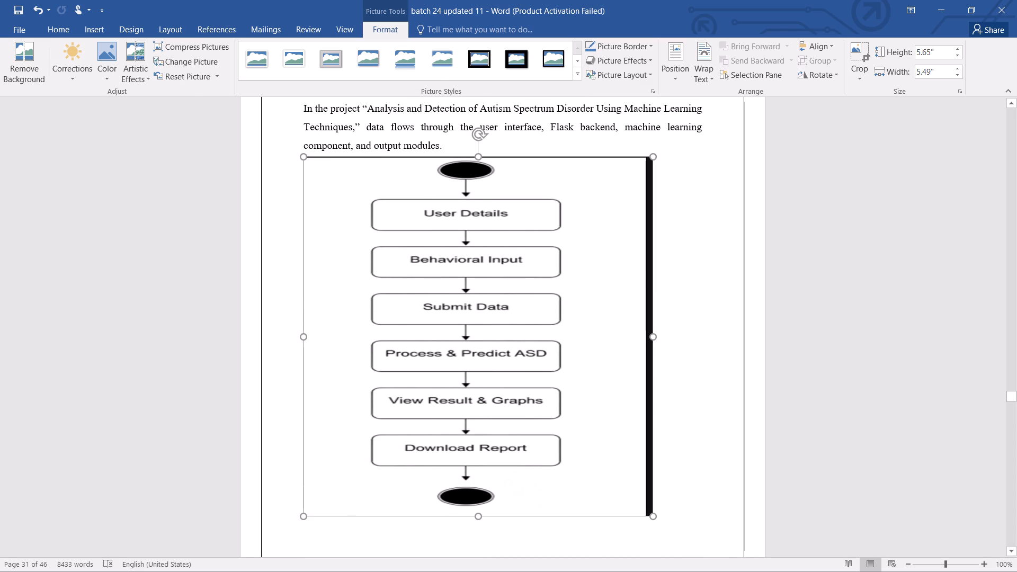
pyautogui.moveTo(637, 160); pyautogui.dragTo(639, 167)
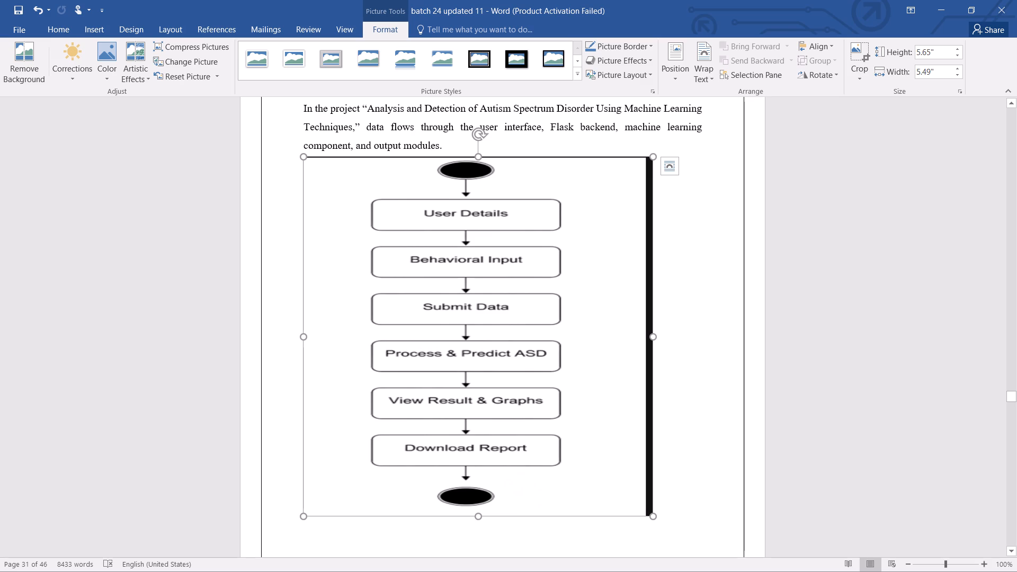
# Add the caption "Fig 4.7 – Activity Diagram" on a new line below the activity diagram.
pyautogui.click(724, 245)
pyautogui.press('Return')
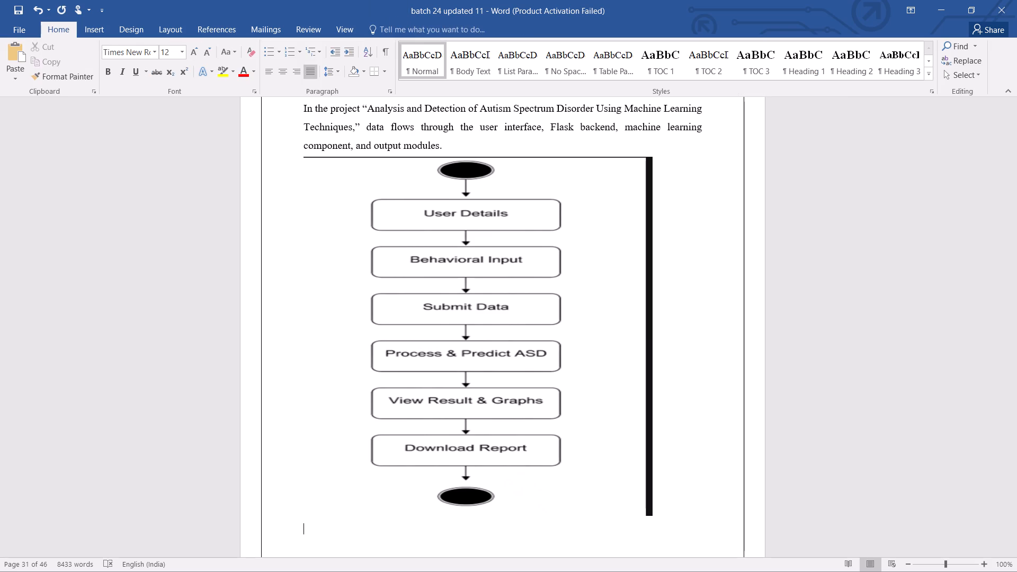
pyautogui.write('Fig')
pyautogui.press('space')
pyautogui.press('4')
pyautogui.write('.7 -')
pyautogui.press('space')
pyautogui.write('Activity Diagra')
pyautogui.press('m')
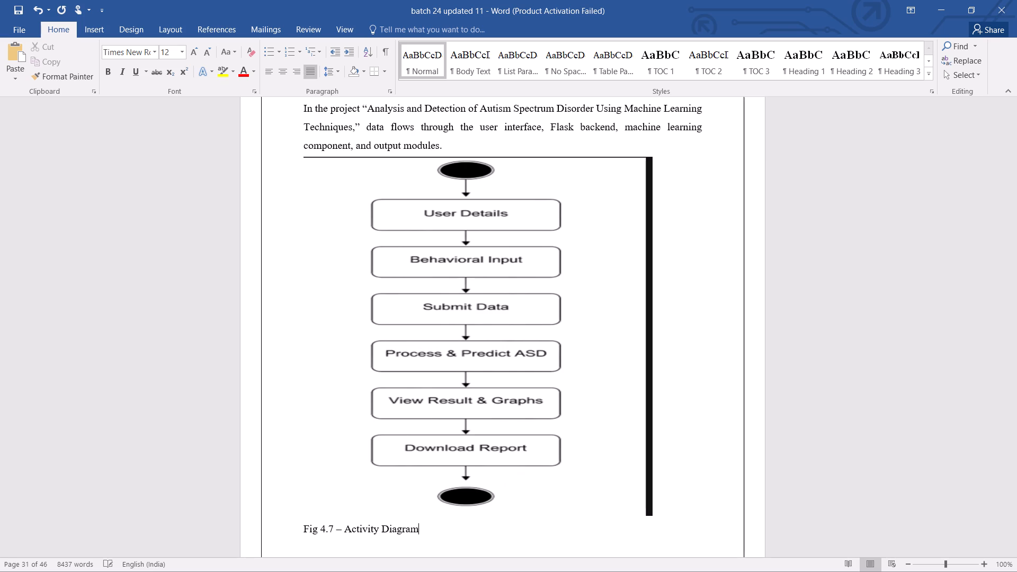
# Centre the Fig 4.7 caption under the diagram.
pyautogui.moveTo(418, 528); pyautogui.dragTo(293, 519)
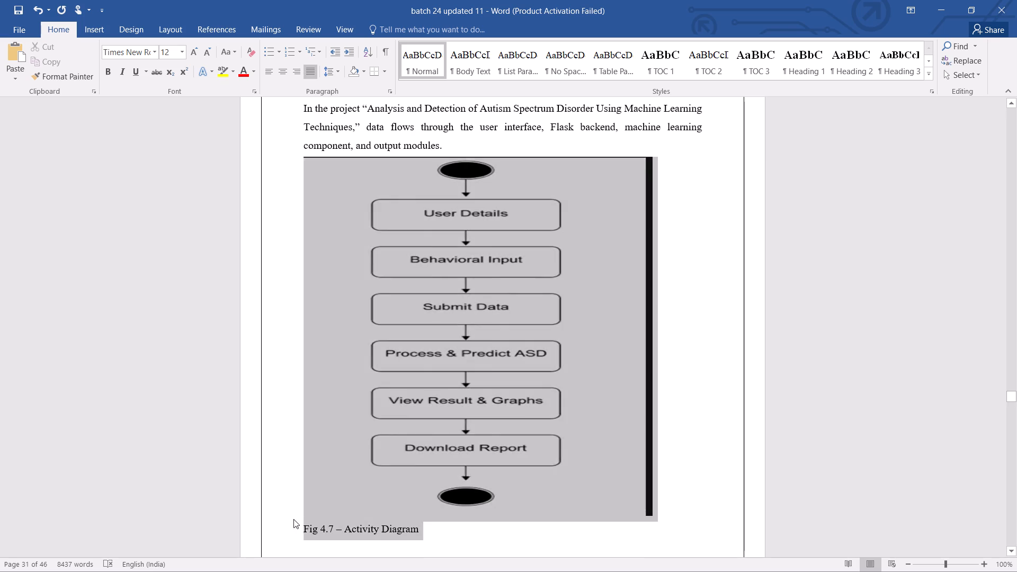
pyautogui.moveTo(293, 519); pyautogui.dragTo(298, 524)
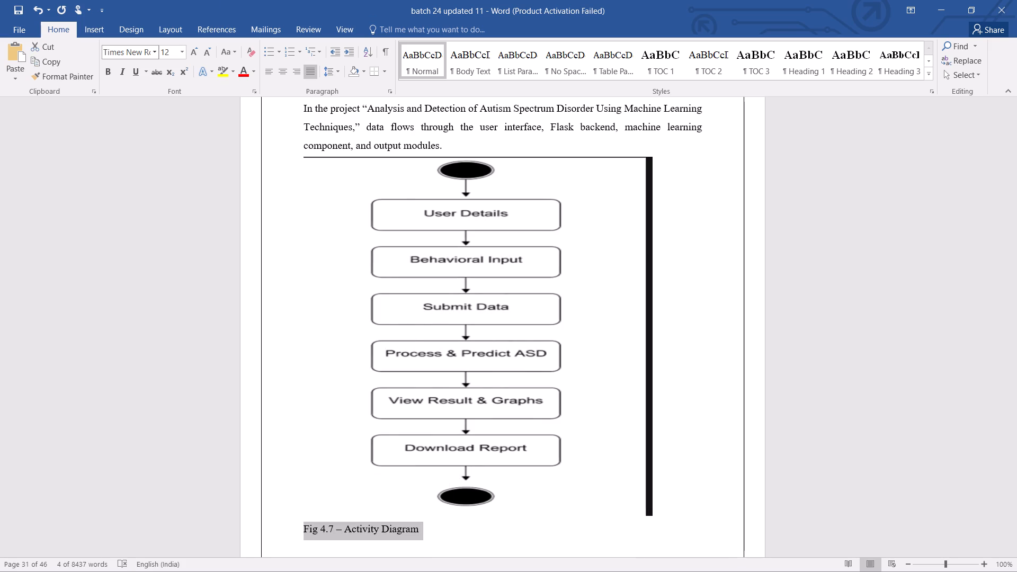
pyautogui.click(286, 70)
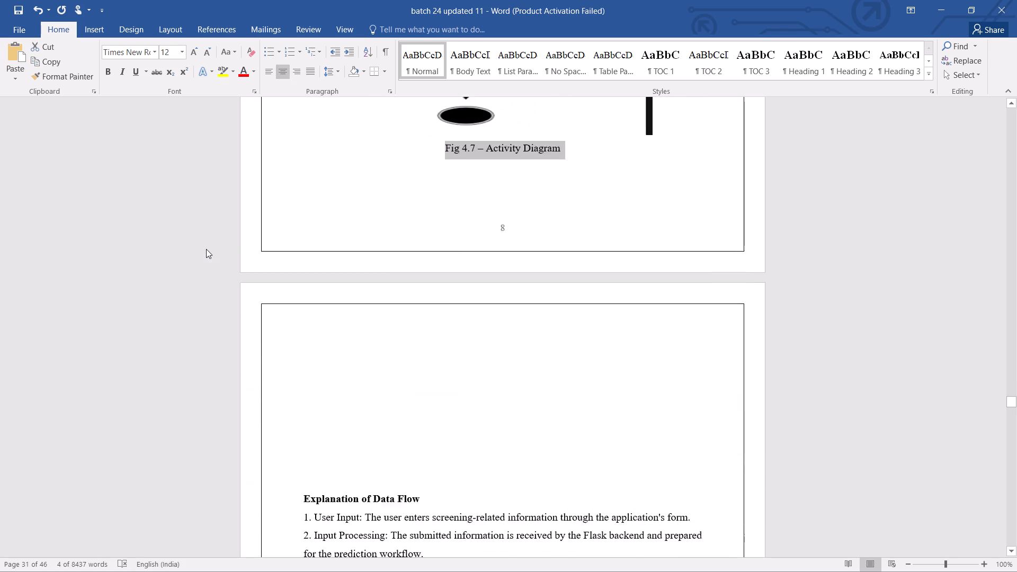
# Delete the surplus blank lines above the heading "Explanation of Data Flow", leaving one blank line after the Fig 4.7 caption.
pyautogui.click(297, 434)
pyautogui.press('BackSpace')
pyautogui.press('BackSpace')
pyautogui.press('BackSpace')
pyautogui.press('BackSpace')
pyautogui.press('BackSpace')
pyautogui.press('BackSpace')
pyautogui.press('BackSpace')
pyautogui.press('BackSpace')
pyautogui.press('BackSpace')
pyautogui.press('BackSpace')
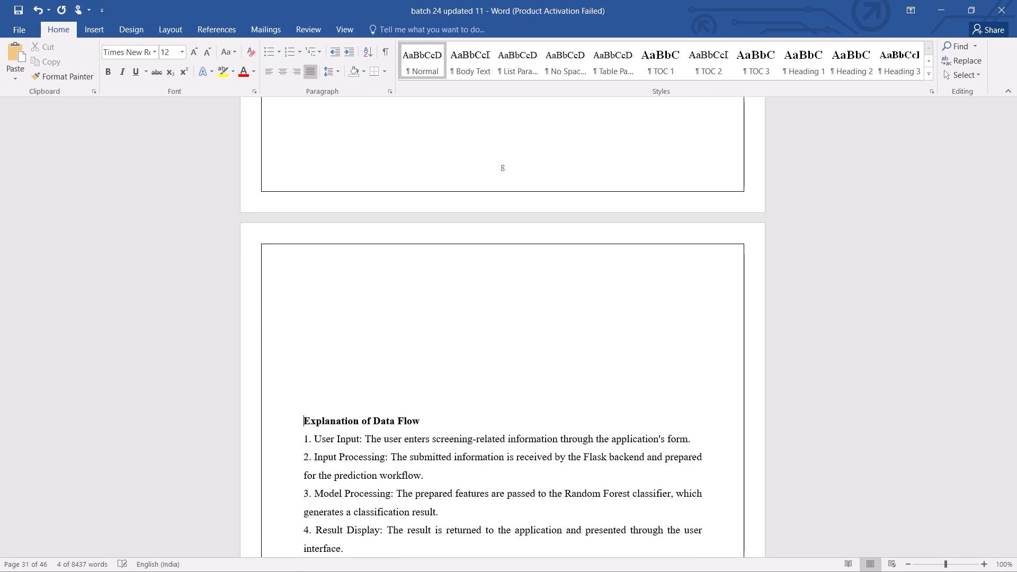
pyautogui.press('BackSpace')
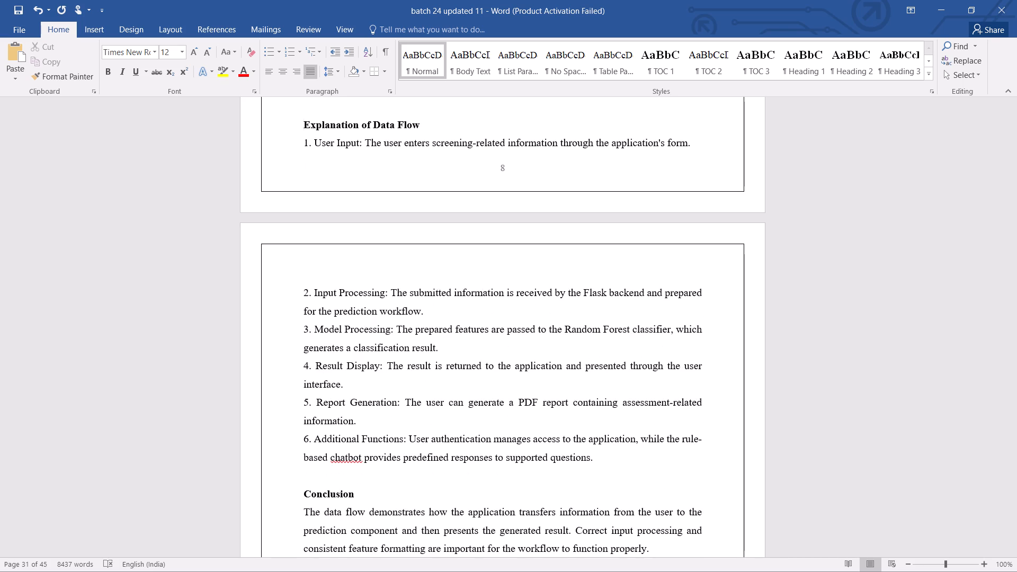
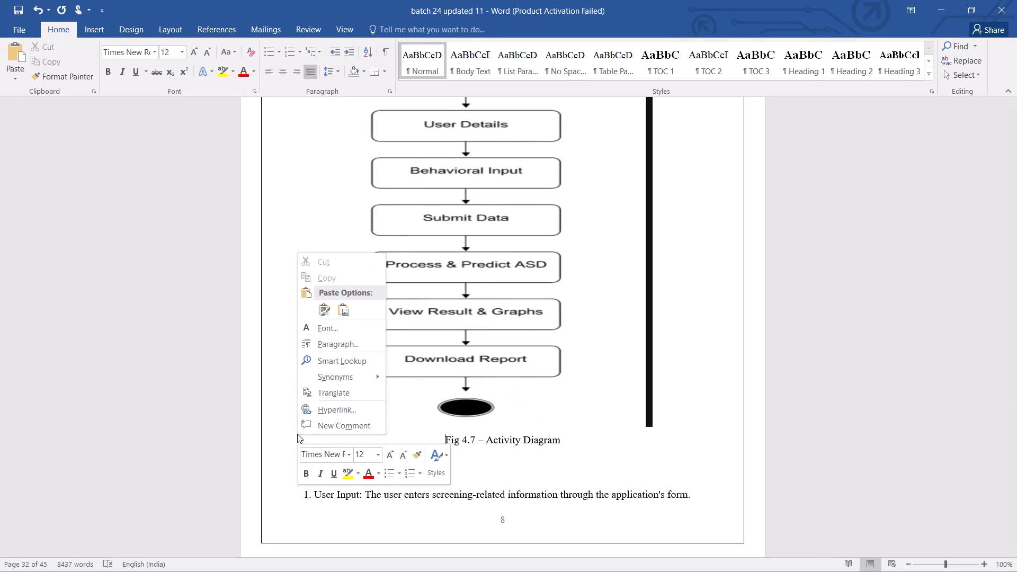
# Cut the activity diagram picture from section 4.7.
pyautogui.click(528, 300)
pyautogui.rightClick(528, 300)
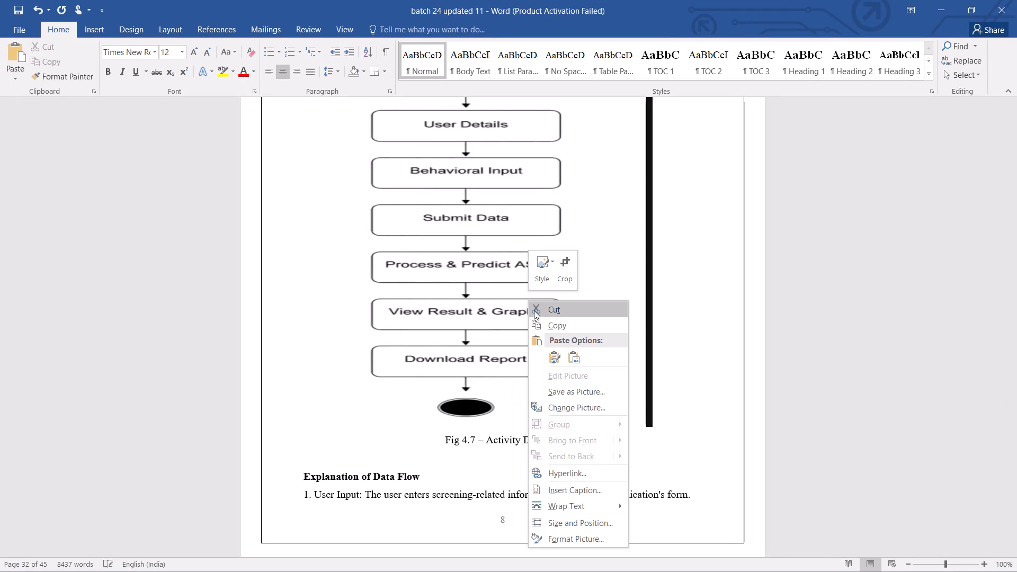
pyautogui.click(541, 316)
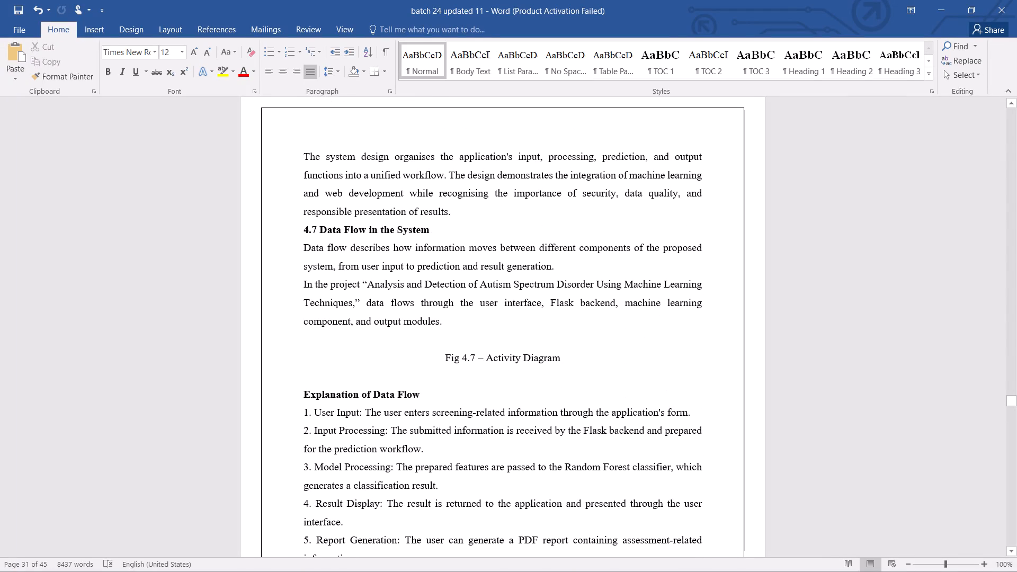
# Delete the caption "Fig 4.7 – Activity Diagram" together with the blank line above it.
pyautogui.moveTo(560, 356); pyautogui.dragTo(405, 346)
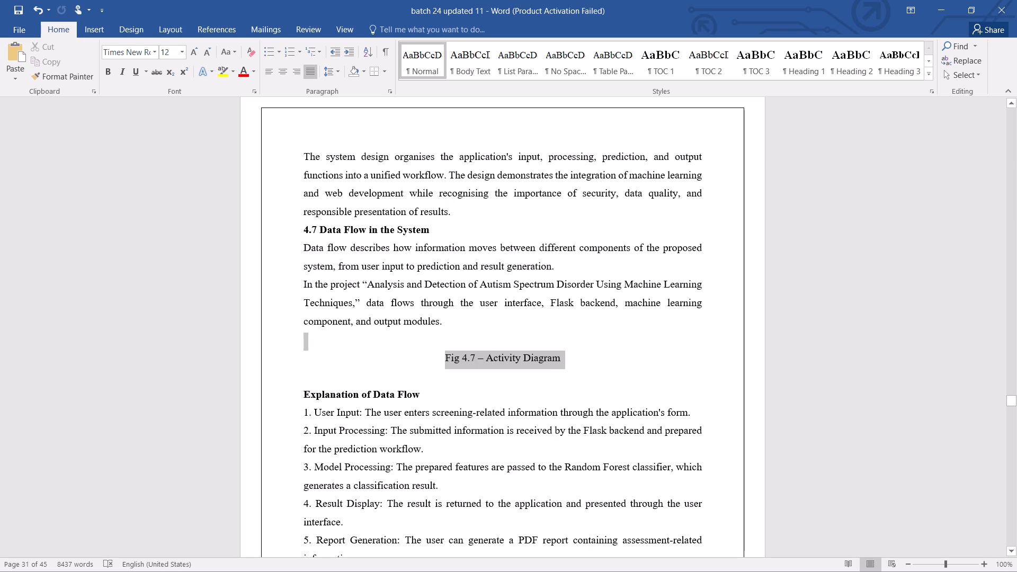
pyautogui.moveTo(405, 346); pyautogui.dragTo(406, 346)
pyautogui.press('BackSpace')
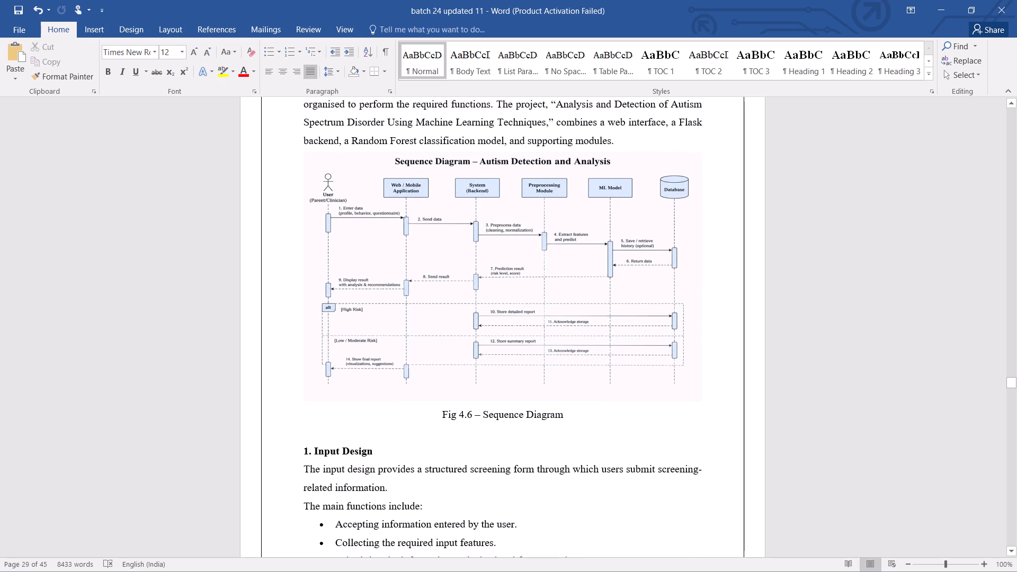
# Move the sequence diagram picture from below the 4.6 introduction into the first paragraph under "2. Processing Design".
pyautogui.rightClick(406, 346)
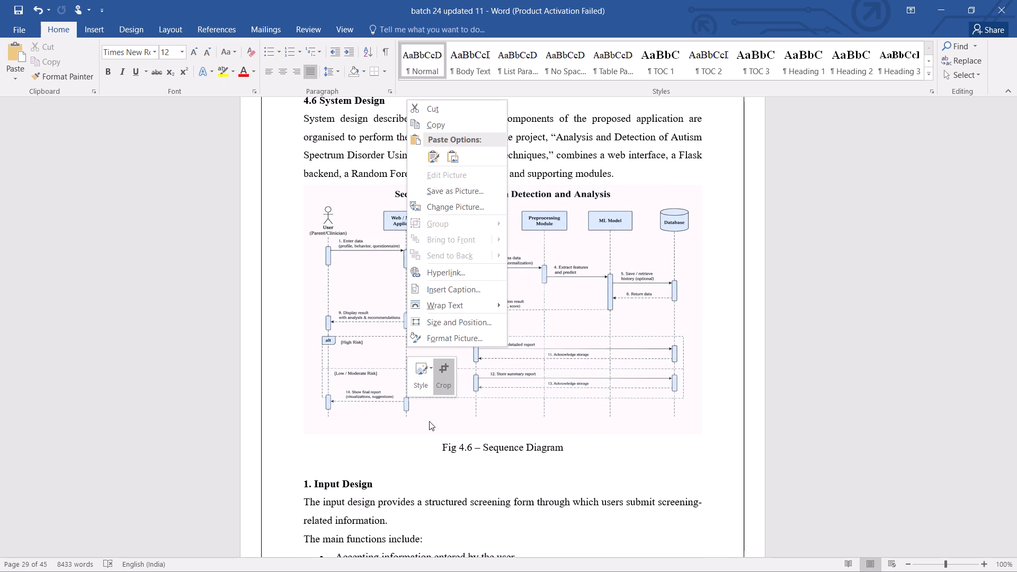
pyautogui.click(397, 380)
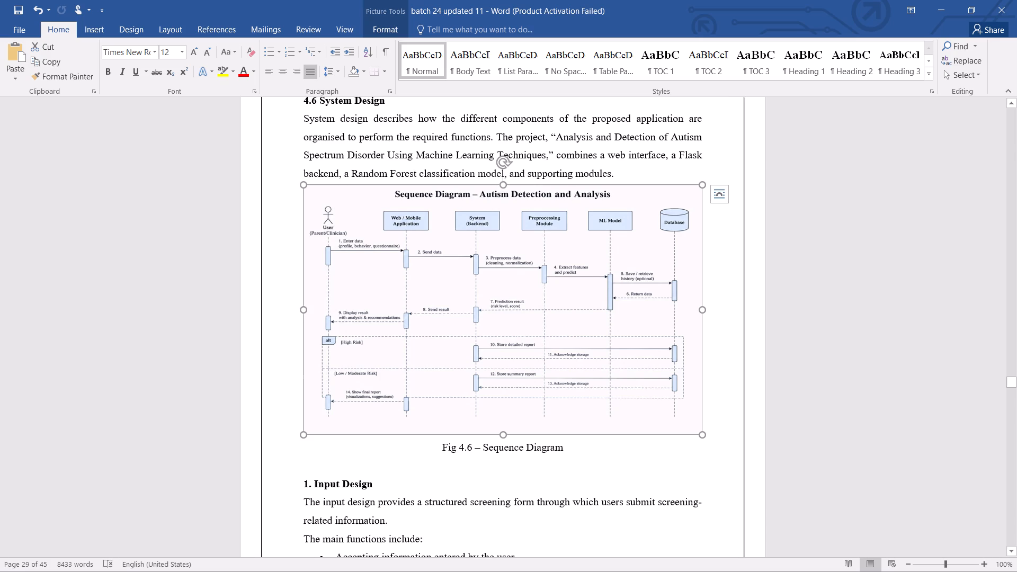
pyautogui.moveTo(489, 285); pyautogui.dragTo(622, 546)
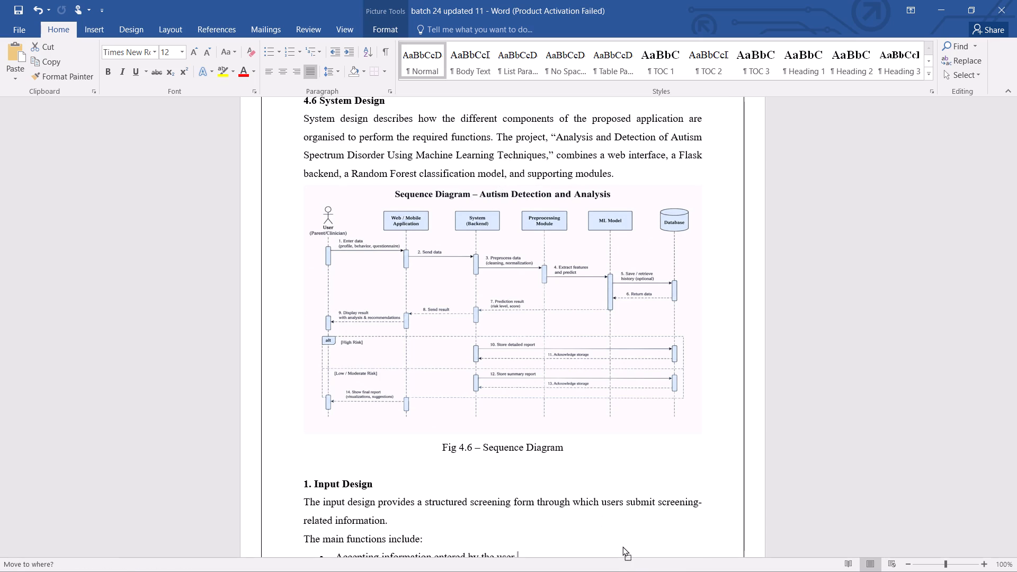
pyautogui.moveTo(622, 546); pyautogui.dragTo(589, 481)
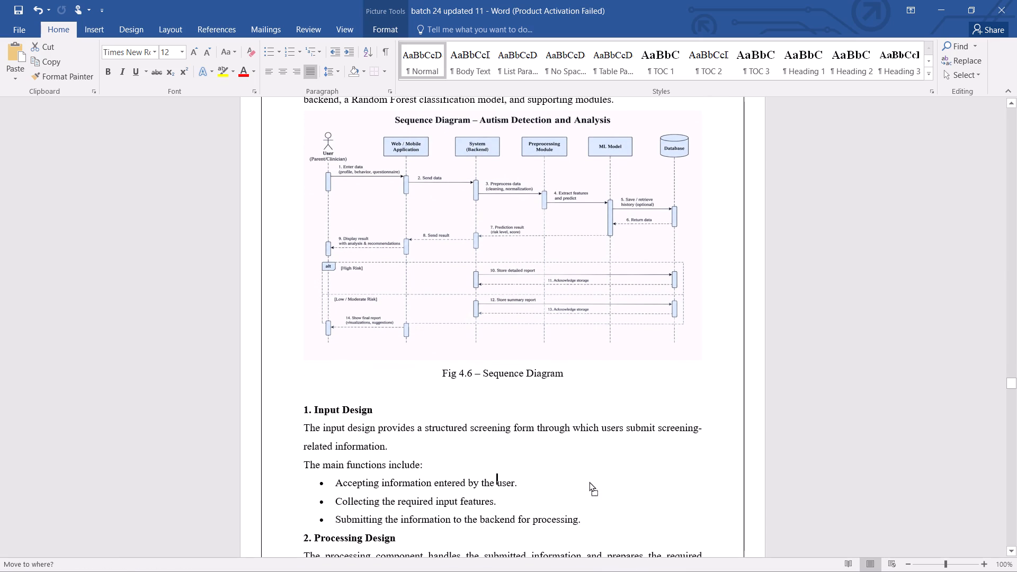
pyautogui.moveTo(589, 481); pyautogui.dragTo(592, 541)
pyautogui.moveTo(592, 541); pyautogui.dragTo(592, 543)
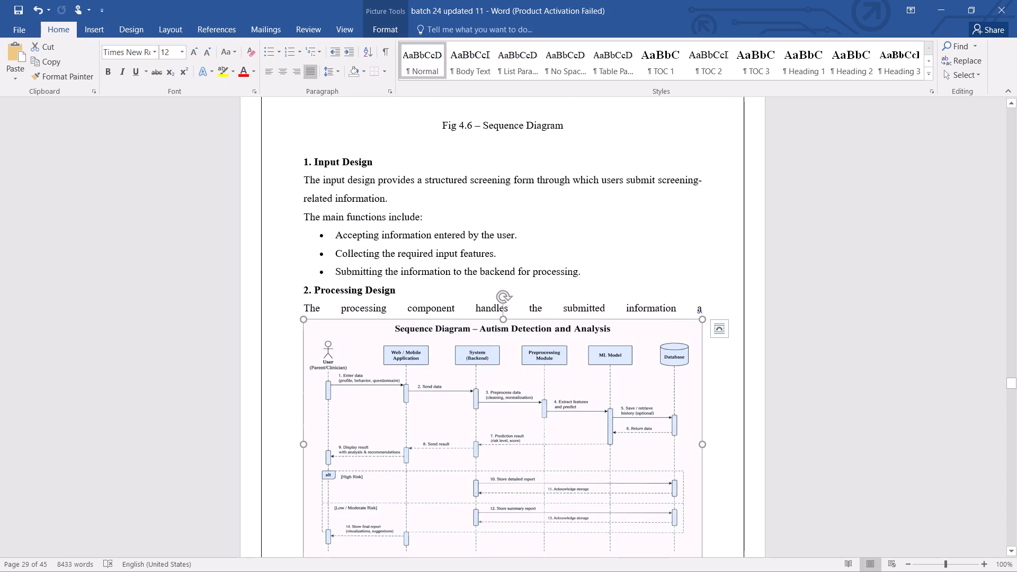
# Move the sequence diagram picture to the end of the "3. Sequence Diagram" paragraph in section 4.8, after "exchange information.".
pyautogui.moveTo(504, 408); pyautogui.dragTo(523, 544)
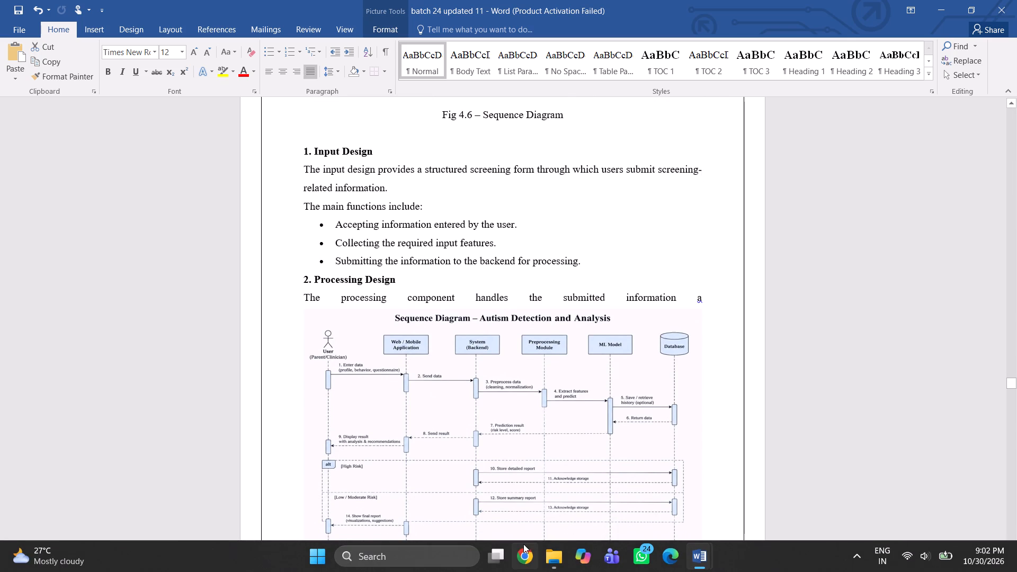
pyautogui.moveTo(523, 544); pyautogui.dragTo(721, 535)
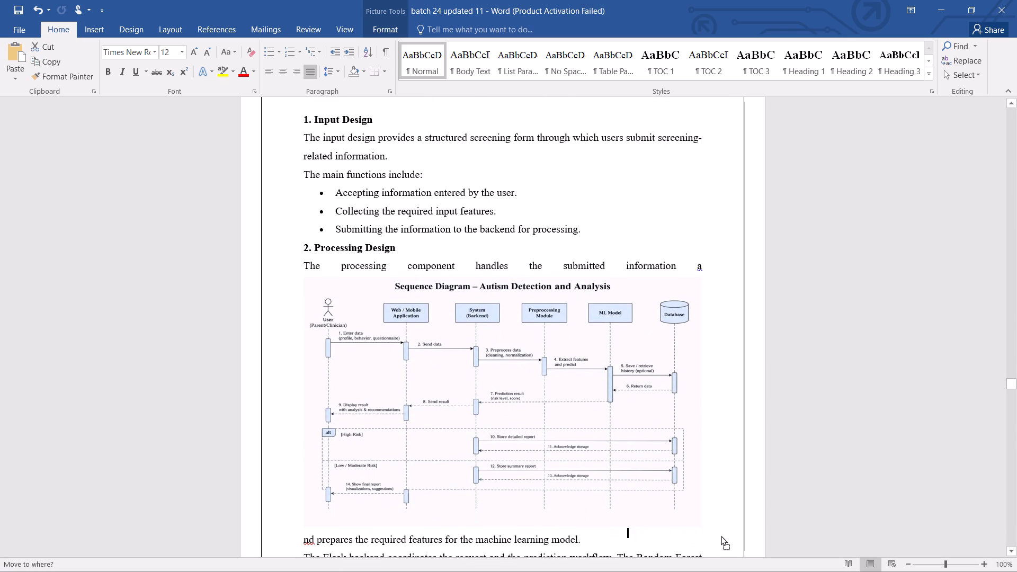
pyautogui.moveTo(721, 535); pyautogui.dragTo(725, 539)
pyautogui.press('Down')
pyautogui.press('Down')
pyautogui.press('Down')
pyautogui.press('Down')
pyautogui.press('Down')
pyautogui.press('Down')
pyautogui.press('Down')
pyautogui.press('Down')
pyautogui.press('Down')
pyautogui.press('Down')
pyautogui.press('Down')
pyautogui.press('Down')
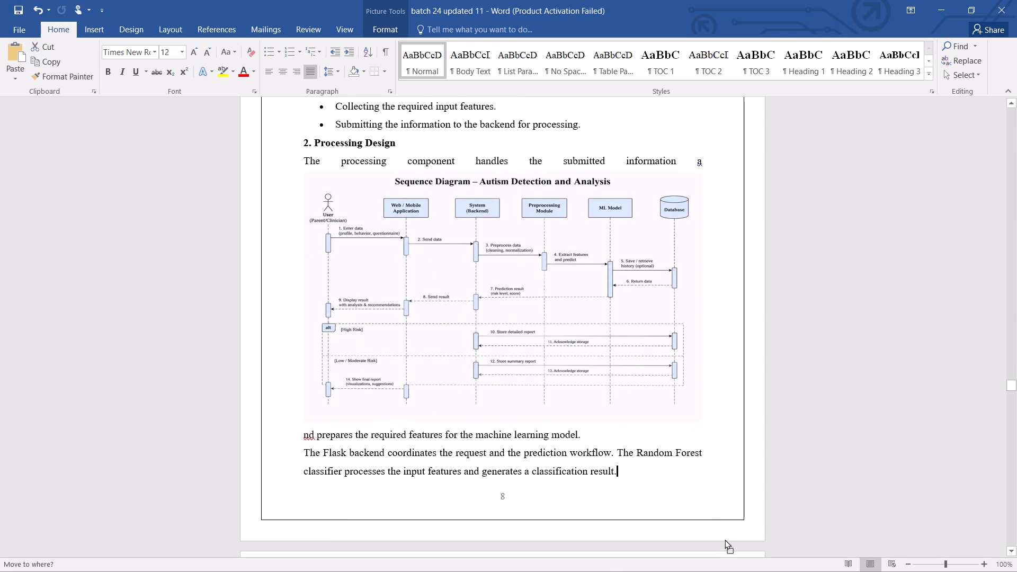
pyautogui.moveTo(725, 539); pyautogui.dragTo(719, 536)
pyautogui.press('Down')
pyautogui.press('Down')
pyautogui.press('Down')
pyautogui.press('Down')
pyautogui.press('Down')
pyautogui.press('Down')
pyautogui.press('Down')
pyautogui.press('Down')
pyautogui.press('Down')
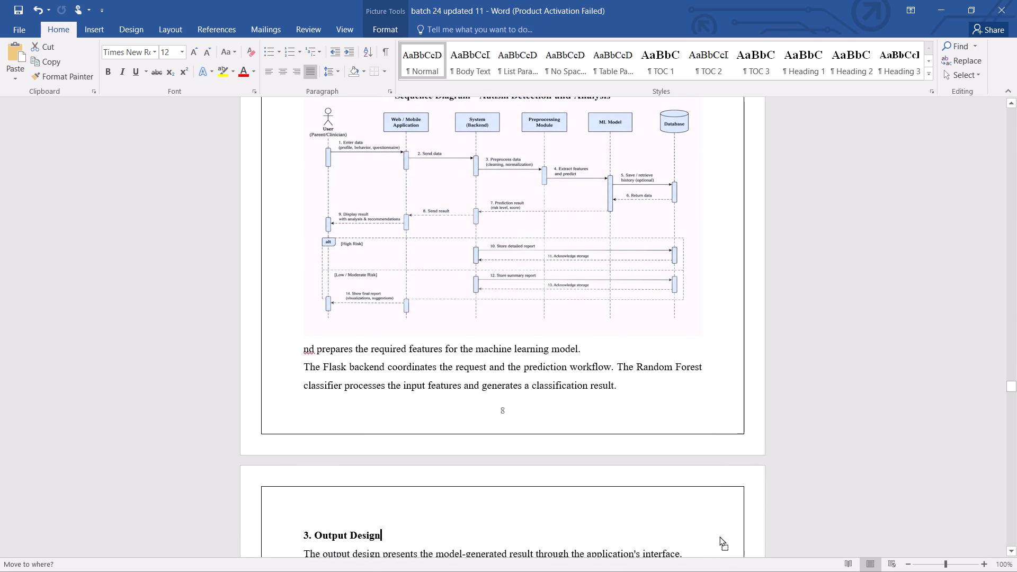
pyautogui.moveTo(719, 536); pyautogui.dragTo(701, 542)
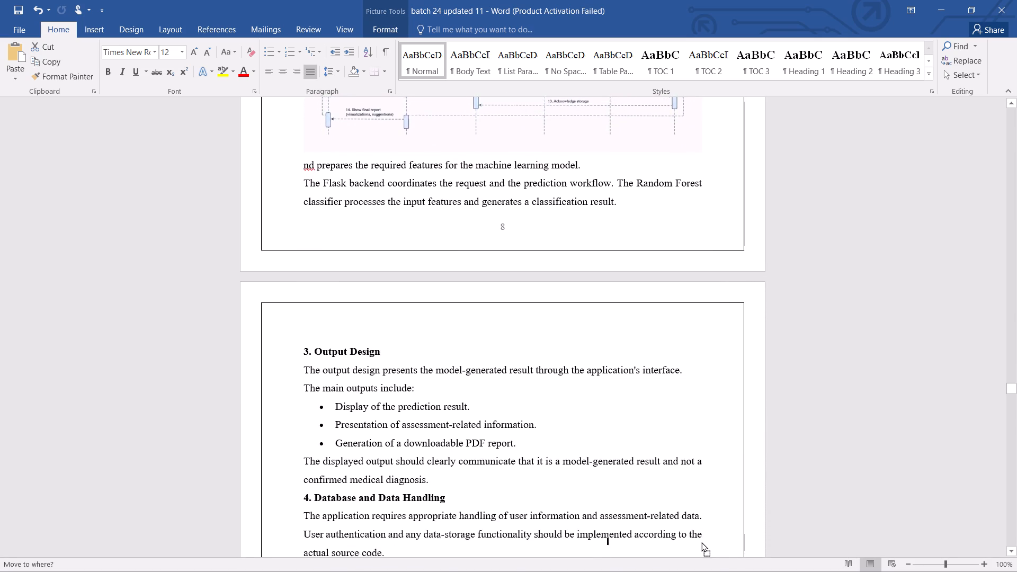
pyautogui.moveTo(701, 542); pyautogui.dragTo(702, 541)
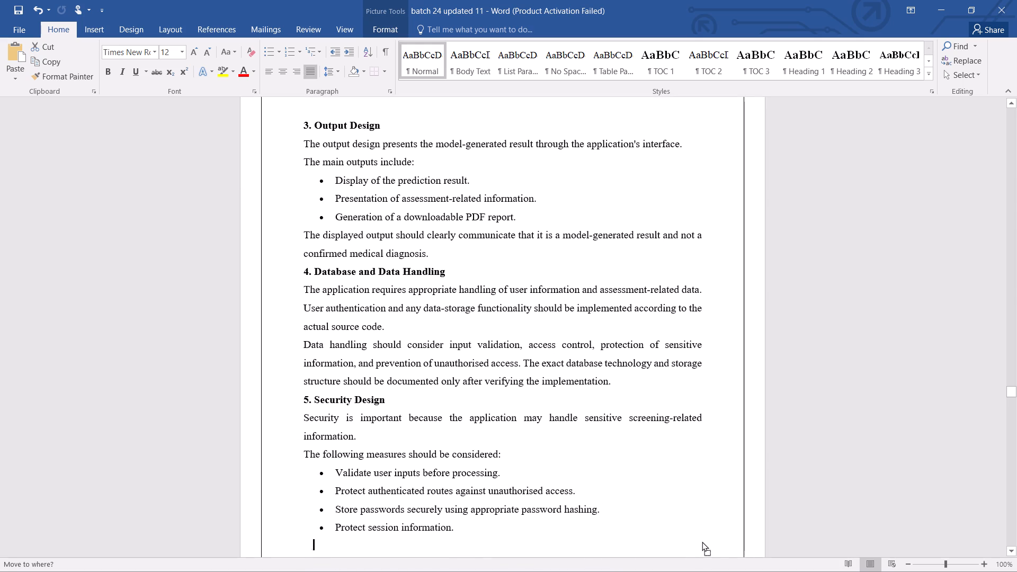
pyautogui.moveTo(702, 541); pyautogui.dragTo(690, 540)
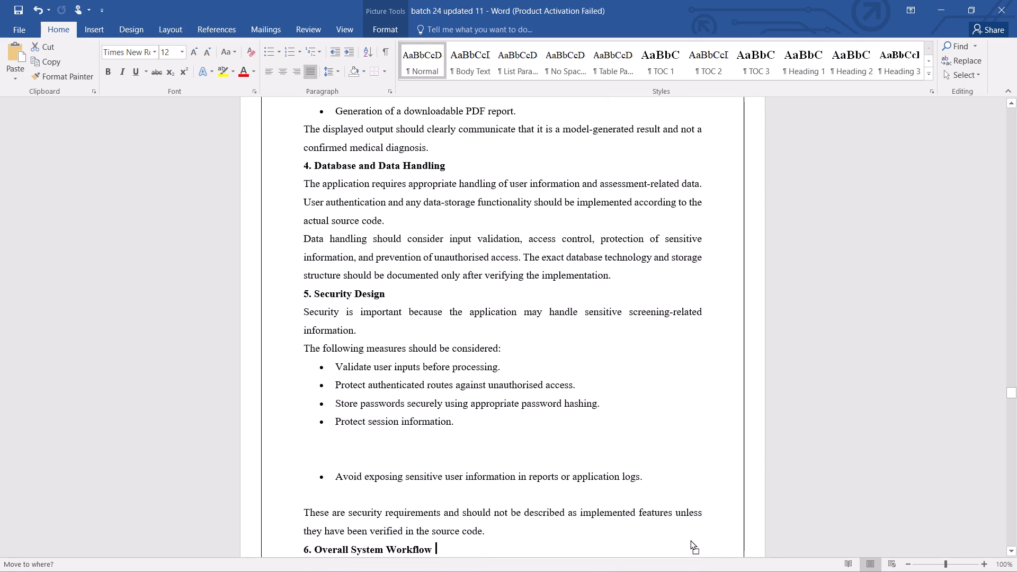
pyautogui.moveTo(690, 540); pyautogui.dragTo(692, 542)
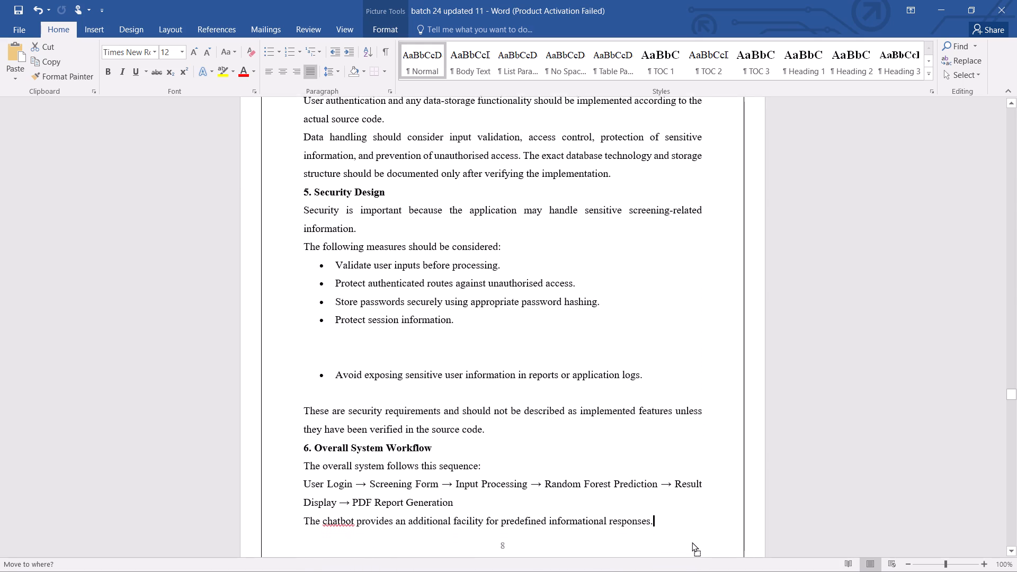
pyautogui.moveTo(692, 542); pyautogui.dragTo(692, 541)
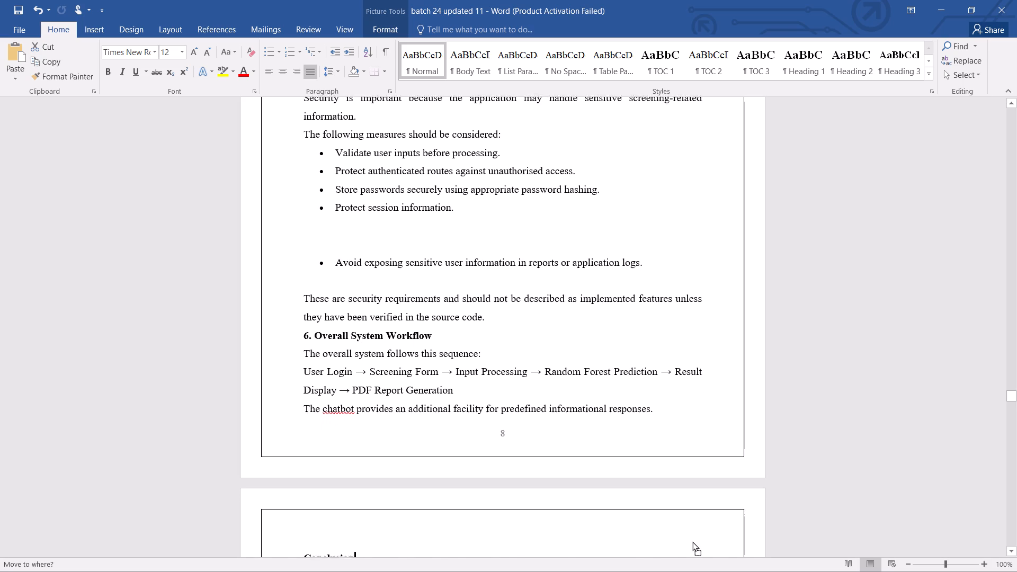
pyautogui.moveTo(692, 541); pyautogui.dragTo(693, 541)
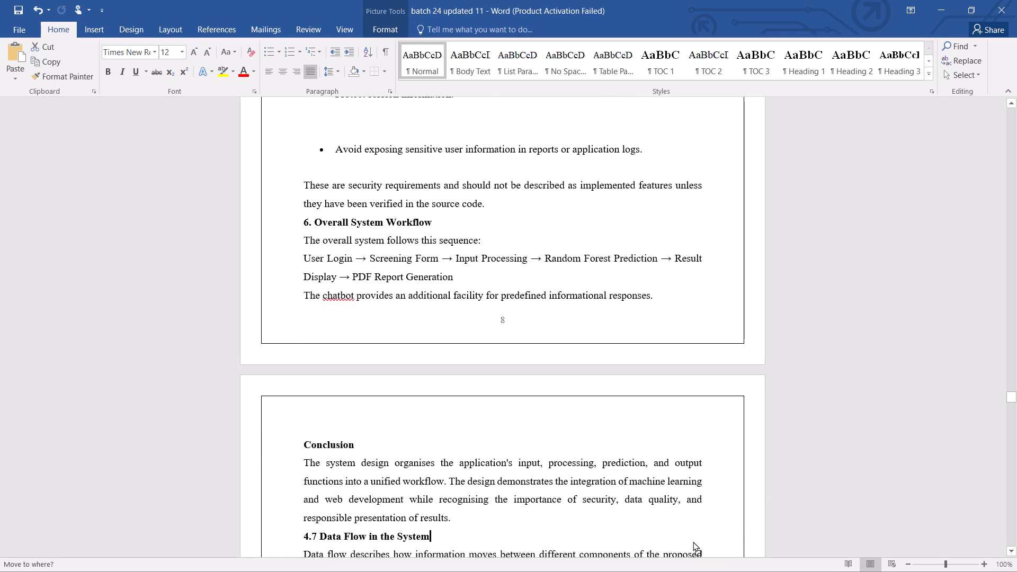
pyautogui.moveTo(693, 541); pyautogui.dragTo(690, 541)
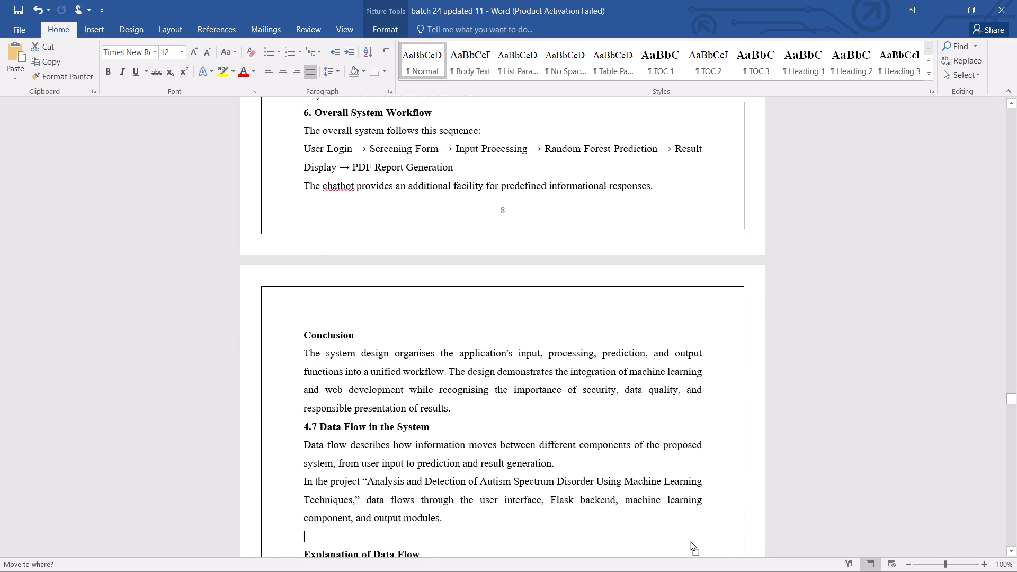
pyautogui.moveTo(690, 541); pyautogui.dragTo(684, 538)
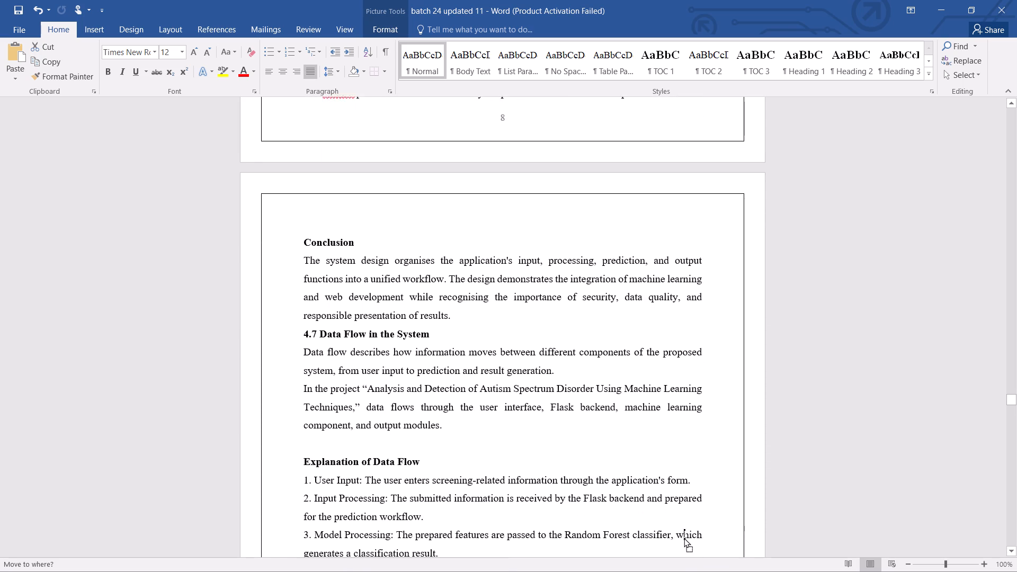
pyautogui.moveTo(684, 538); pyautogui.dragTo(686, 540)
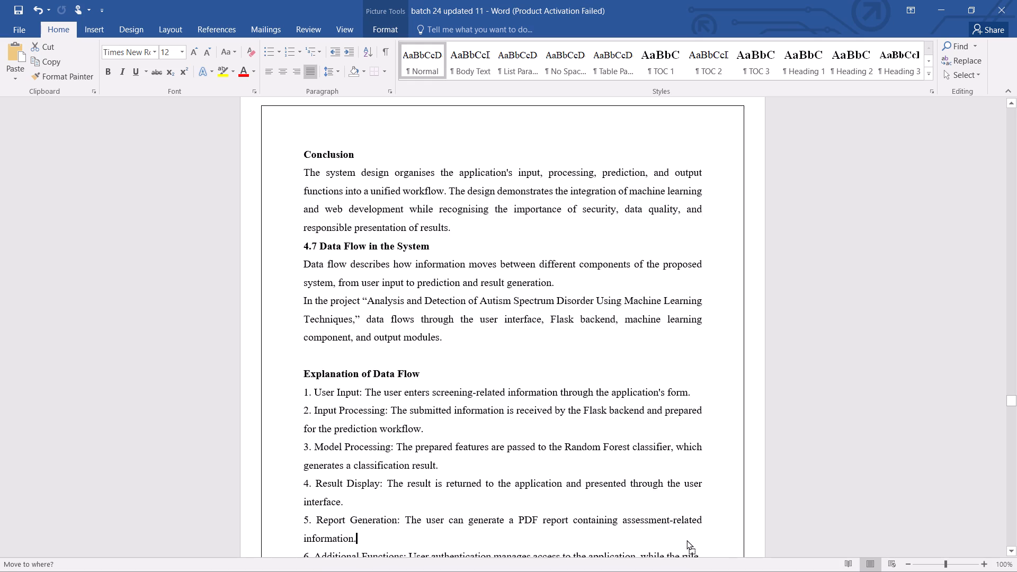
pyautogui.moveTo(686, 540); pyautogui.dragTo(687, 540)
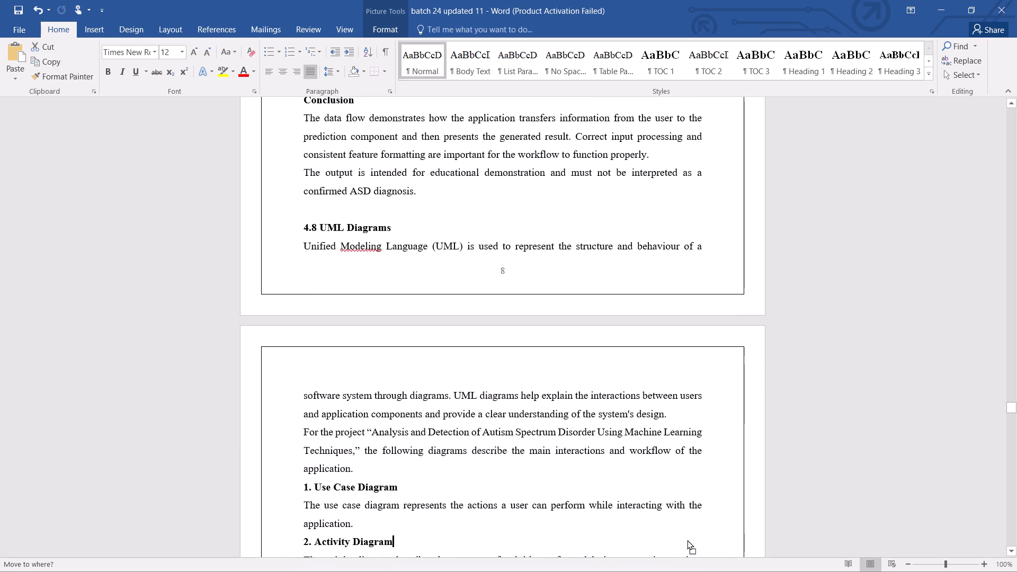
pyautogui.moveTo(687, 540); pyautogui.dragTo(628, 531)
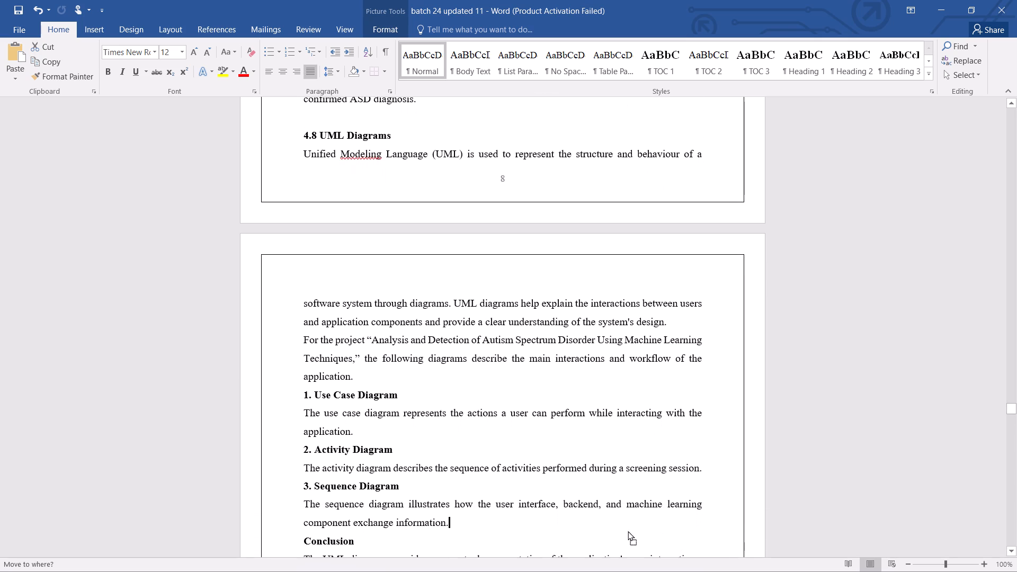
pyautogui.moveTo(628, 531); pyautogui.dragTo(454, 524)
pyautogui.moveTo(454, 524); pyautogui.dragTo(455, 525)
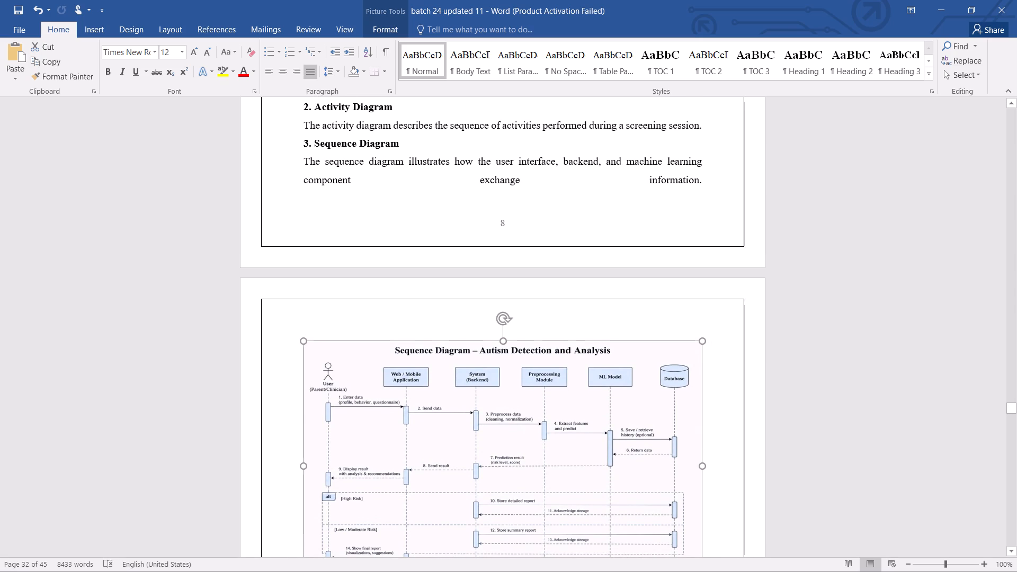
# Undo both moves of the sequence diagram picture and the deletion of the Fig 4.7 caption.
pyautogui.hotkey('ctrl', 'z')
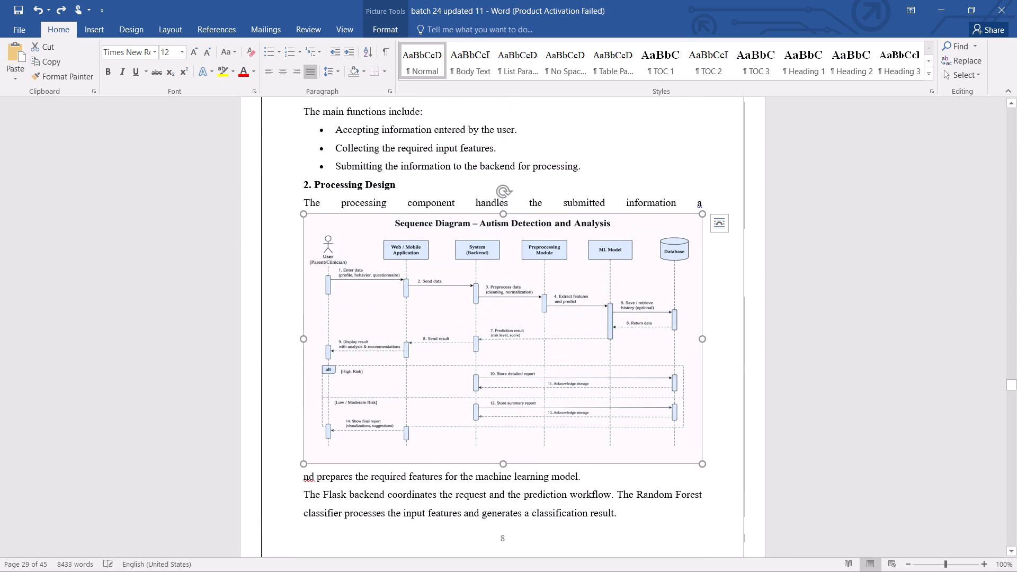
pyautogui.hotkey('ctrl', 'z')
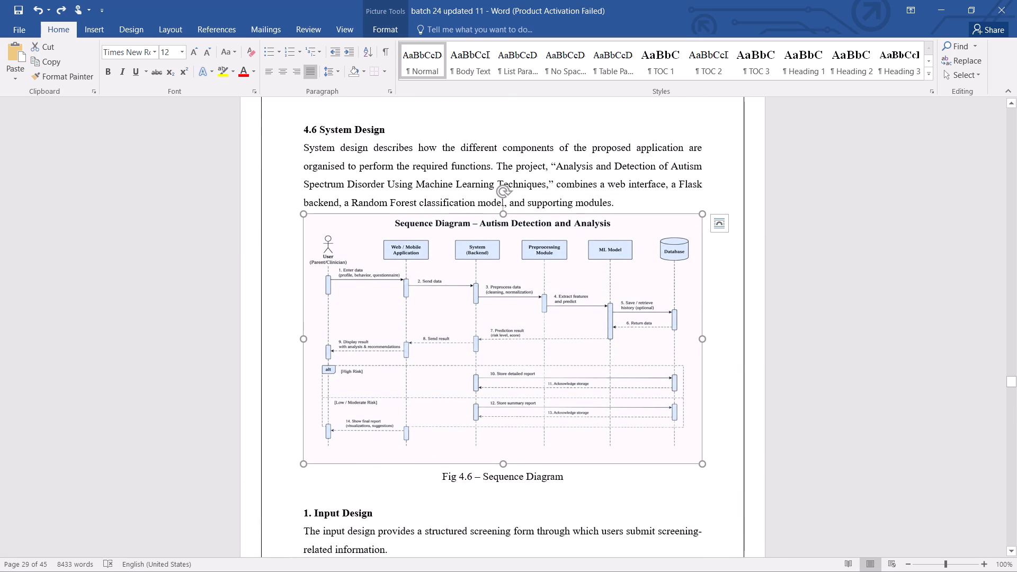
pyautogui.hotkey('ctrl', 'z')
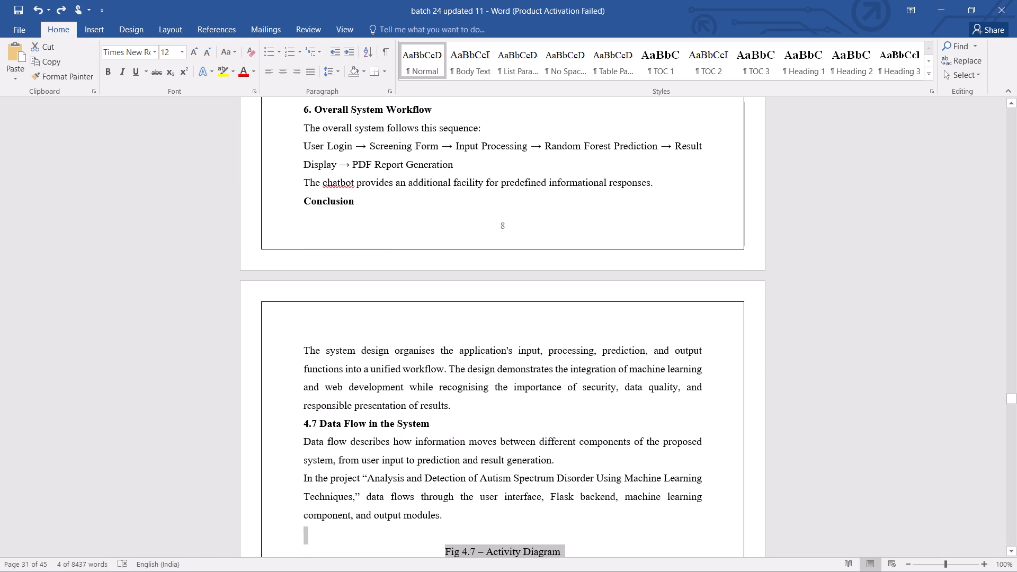
# Delete the selected Fig 4.7 caption again, keeping one blank line above the heading "Explanation of Data Flow".
pyautogui.press('BackSpace')
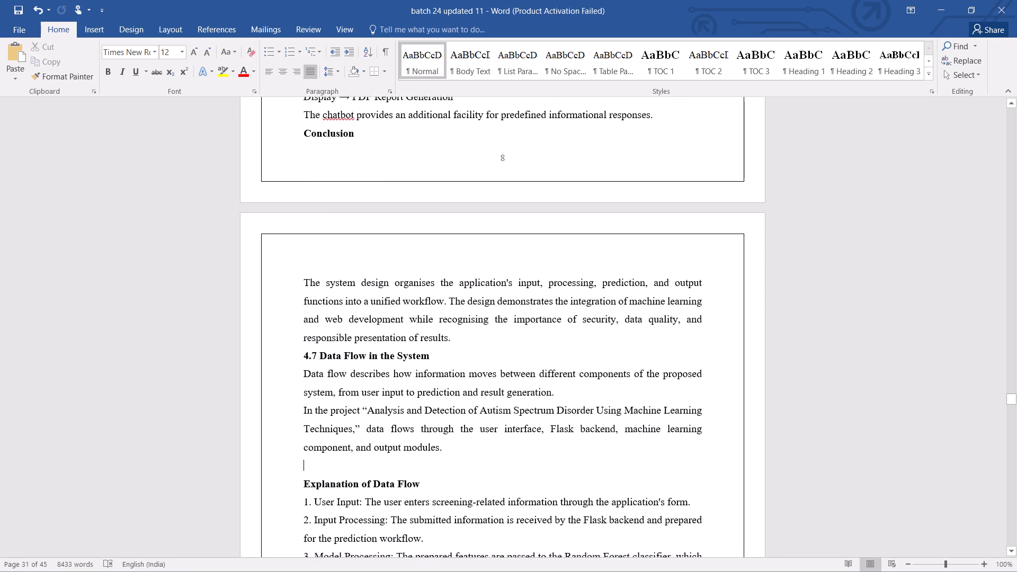
pyautogui.press('BackSpace')
pyautogui.press('Return')
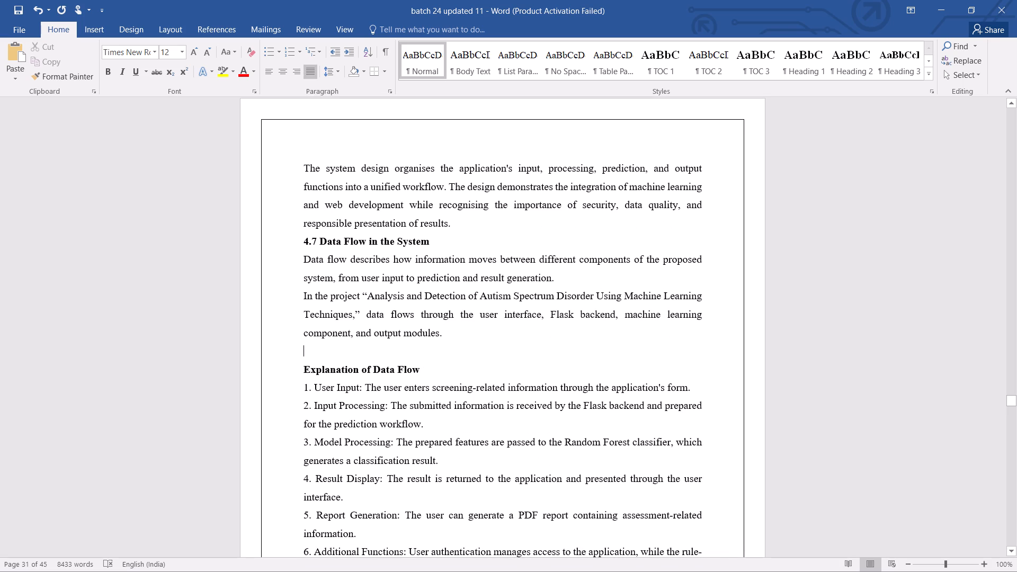
# Add a blank line above the heading "4.7 Data Flow in the System".
pyautogui.click(464, 219)
pyautogui.press('Return')
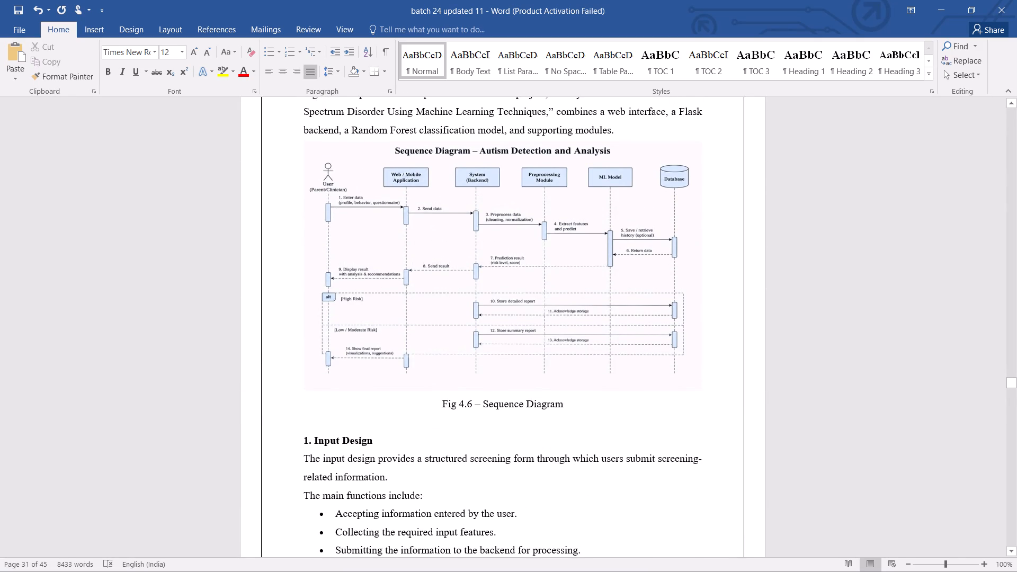
# Cut the sequence diagram picture from below the 4.6 System Design introduction.
pyautogui.rightClick(465, 290)
pyautogui.click(479, 293)
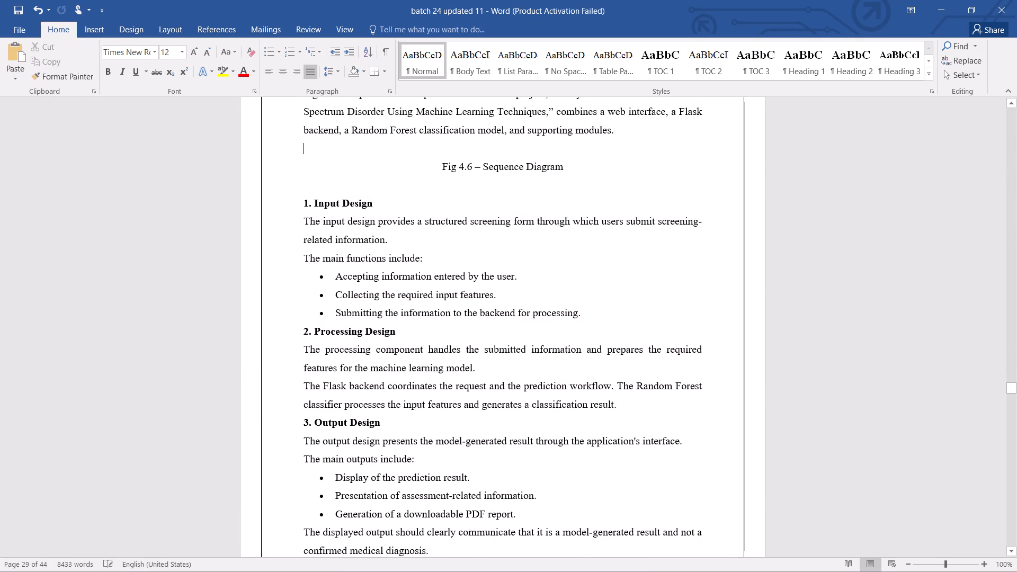
# Delete the "Fig 4.6 – Sequence Diagram" caption below the 4.6 System Design introduction.
pyautogui.moveTo(574, 223); pyautogui.dragTo(440, 225)
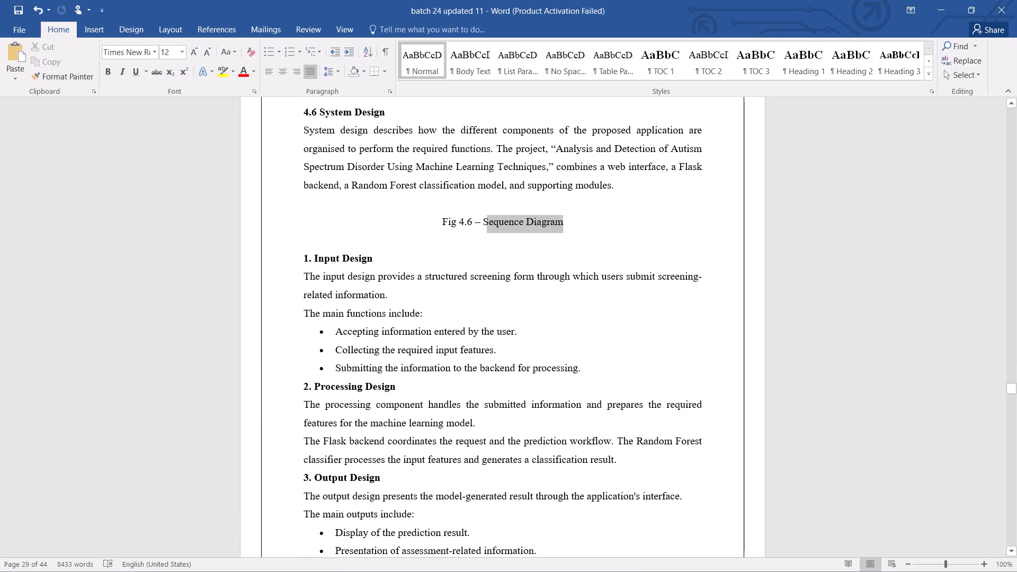
pyautogui.moveTo(440, 225); pyautogui.dragTo(435, 225)
pyautogui.press('BackSpace')
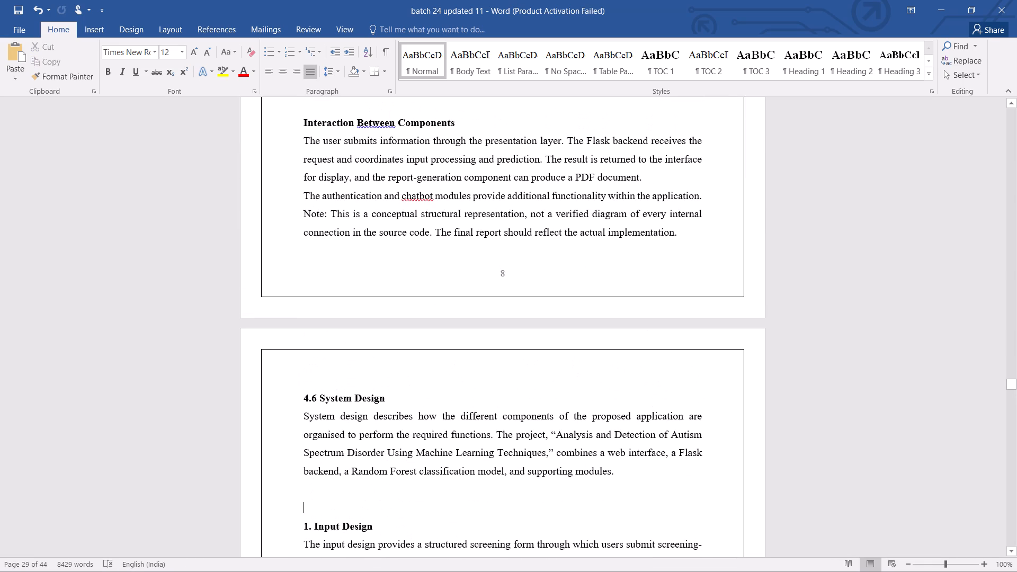
# Cut the class diagram picture from above the heading "Interaction Between Components".
pyautogui.rightClick(435, 225)
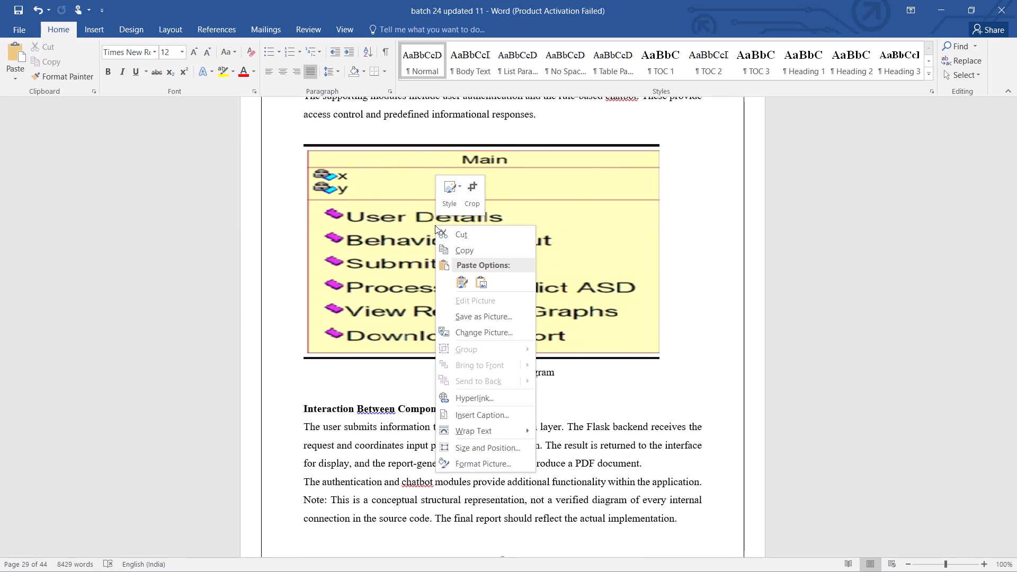
pyautogui.click(448, 240)
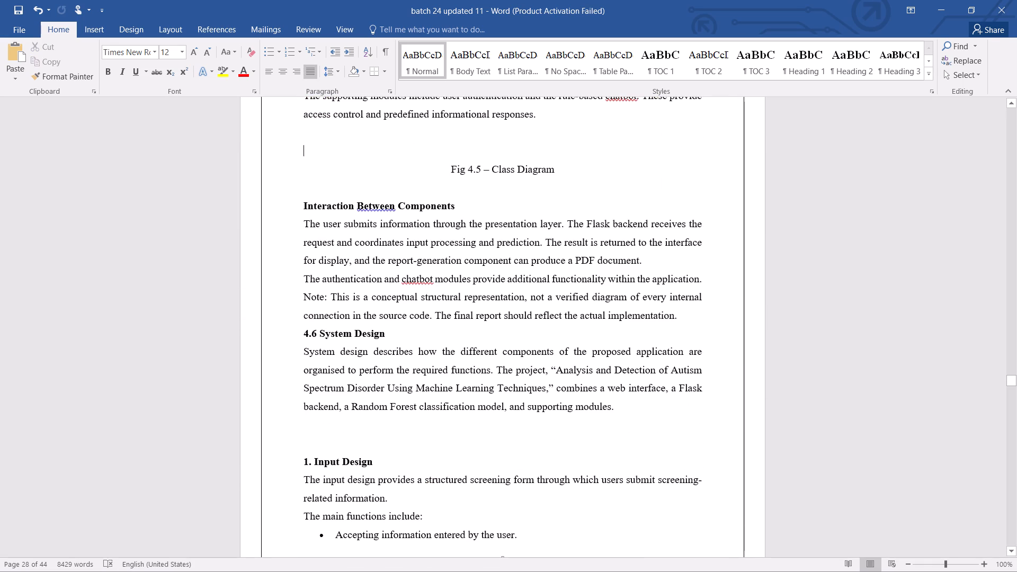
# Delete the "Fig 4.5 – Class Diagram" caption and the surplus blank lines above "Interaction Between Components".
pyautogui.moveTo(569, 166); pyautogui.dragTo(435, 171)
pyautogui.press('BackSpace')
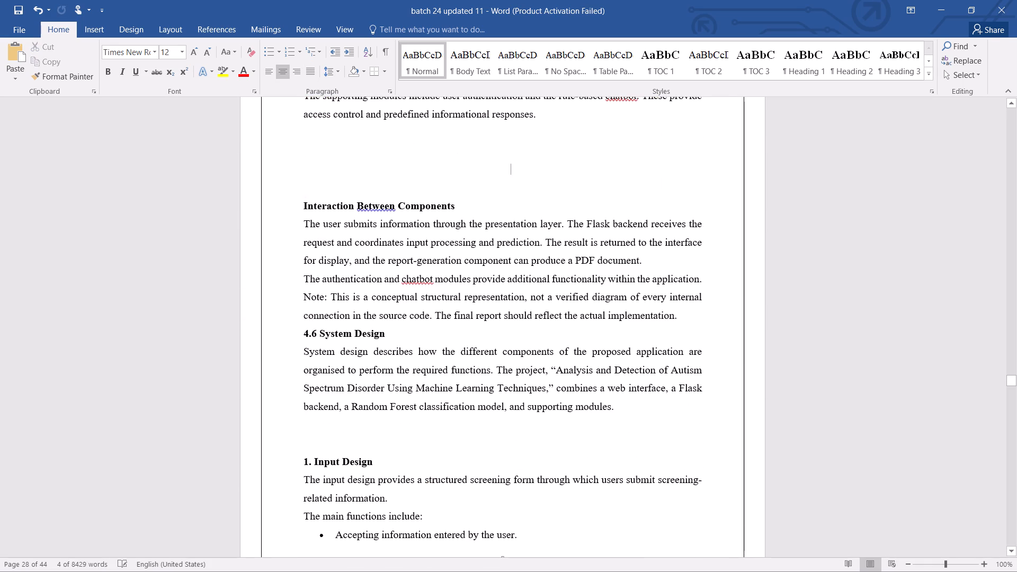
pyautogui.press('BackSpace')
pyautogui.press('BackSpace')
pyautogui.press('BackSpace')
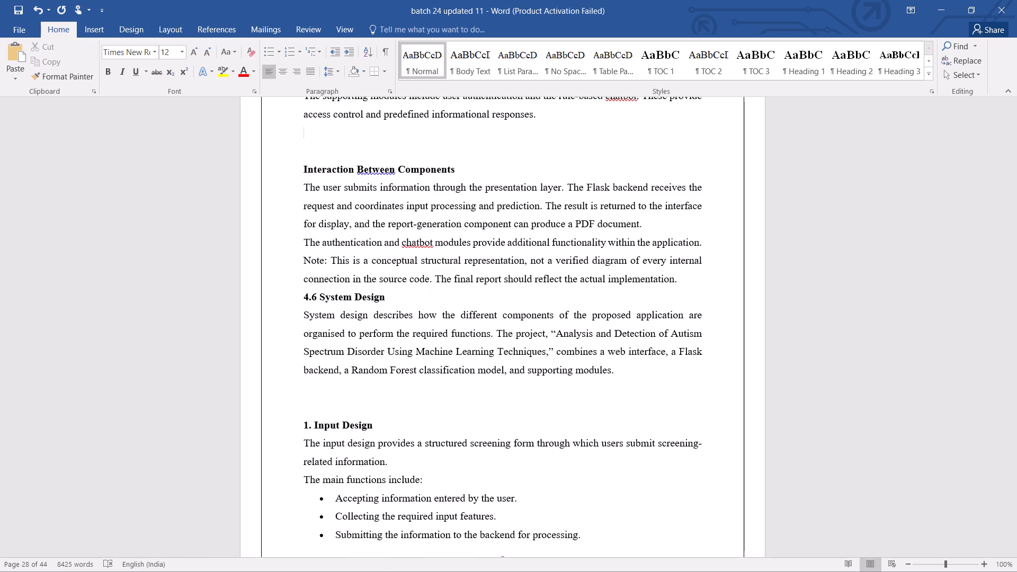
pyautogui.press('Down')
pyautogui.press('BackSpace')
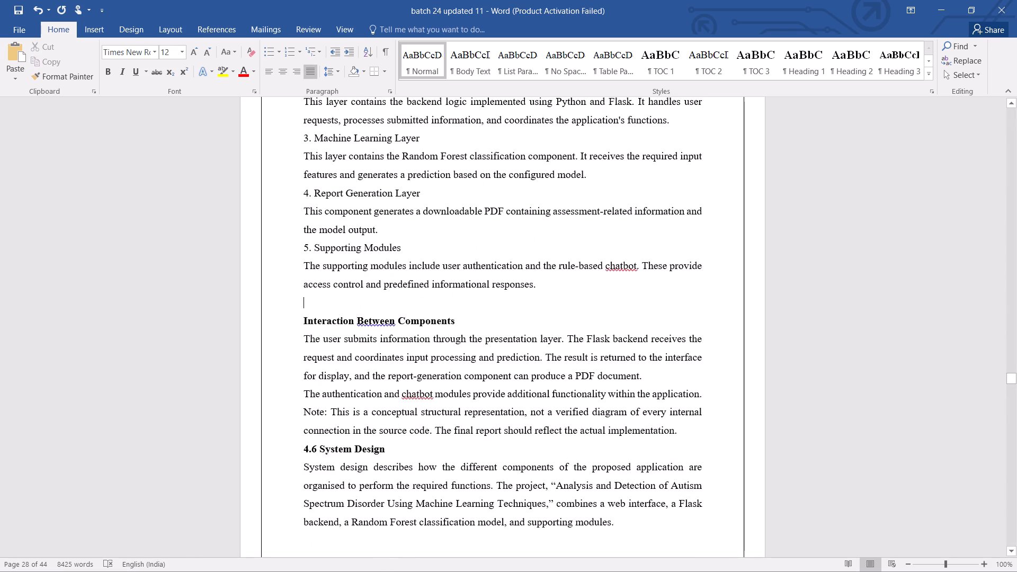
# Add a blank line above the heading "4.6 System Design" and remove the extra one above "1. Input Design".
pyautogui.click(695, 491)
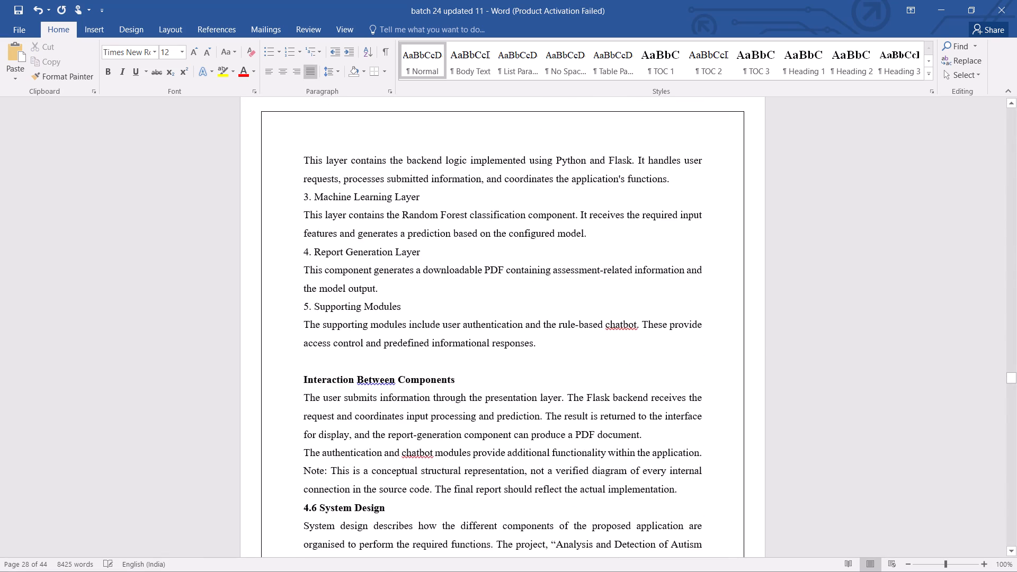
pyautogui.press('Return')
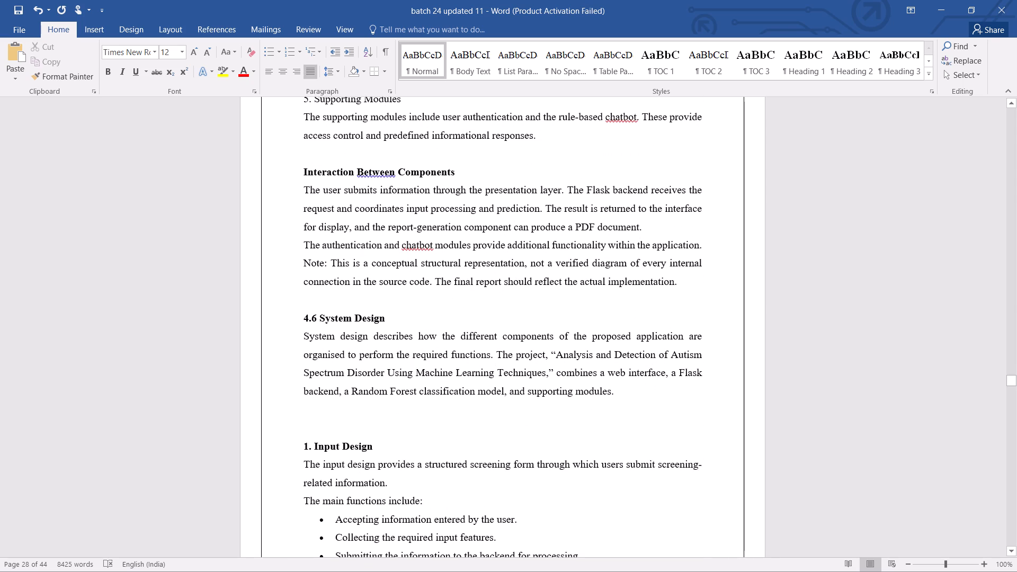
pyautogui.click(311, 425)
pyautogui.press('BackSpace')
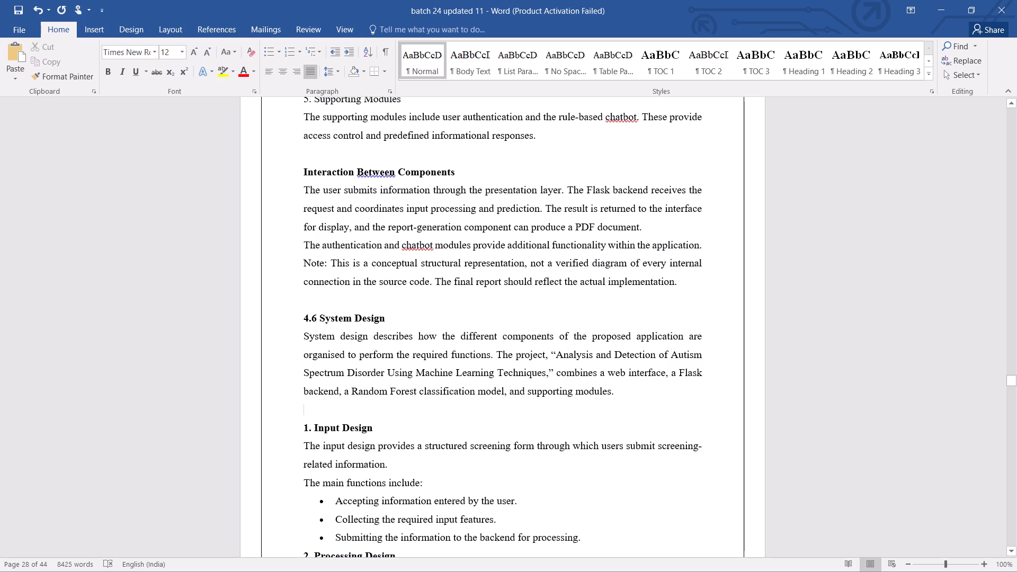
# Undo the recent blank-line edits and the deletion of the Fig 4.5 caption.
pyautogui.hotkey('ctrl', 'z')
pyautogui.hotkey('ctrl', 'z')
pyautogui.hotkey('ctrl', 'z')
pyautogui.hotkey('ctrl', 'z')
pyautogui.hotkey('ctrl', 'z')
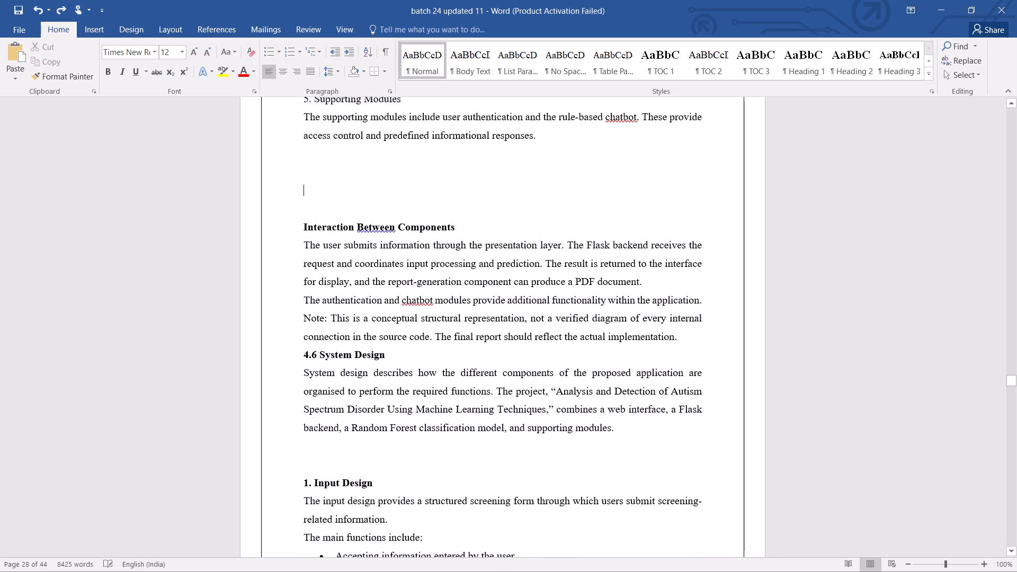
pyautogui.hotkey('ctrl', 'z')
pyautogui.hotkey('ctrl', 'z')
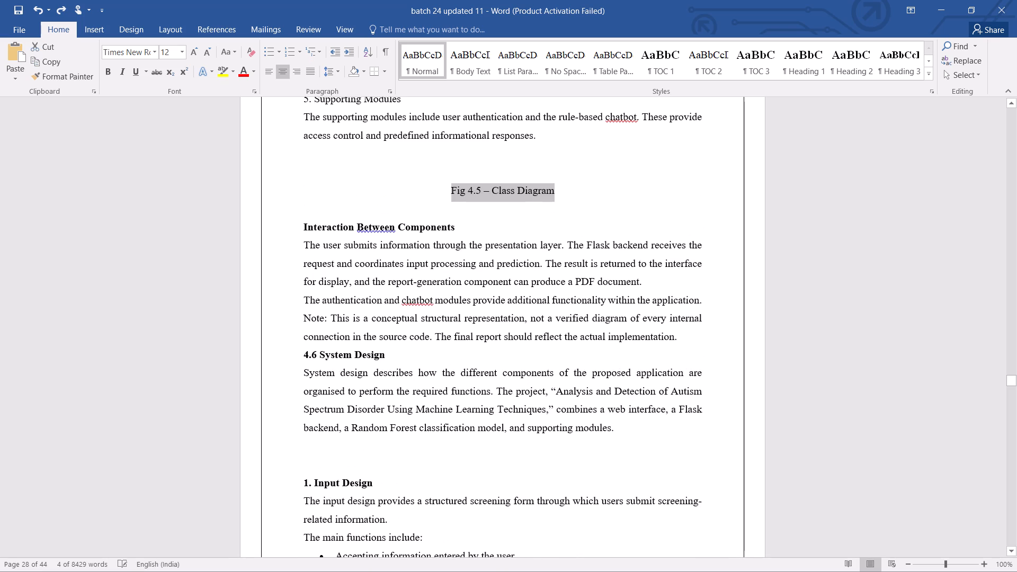
# Delete the selected Fig 4.5 caption again, keeping one blank line above the heading "Interaction Between Components".
pyautogui.press('BackSpace')
pyautogui.press('BackSpace')
pyautogui.press('BackSpace')
pyautogui.press('BackSpace')
pyautogui.press('BackSpace')
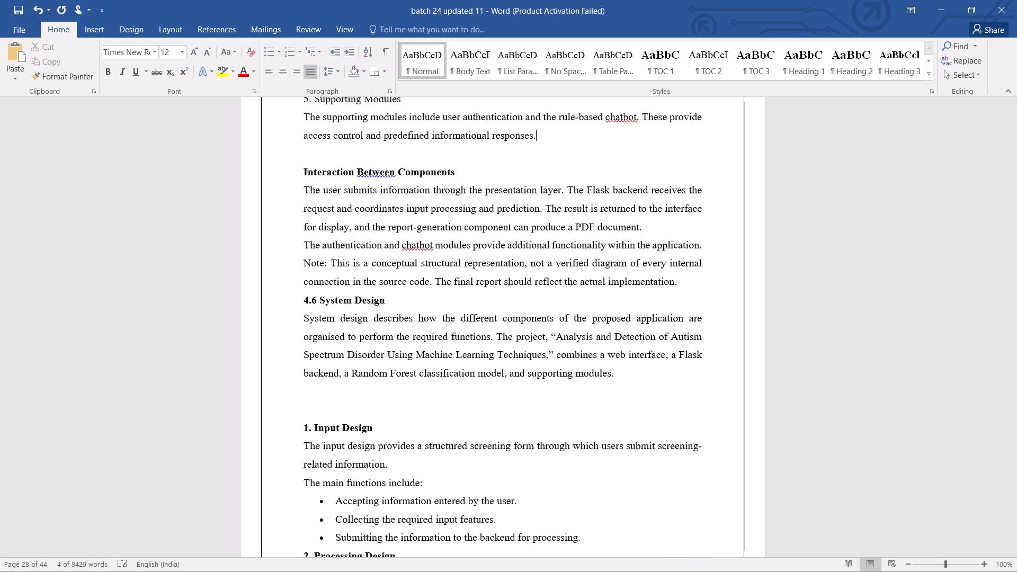
pyautogui.click(321, 163)
pyautogui.press('BackSpace')
pyautogui.press('Return')
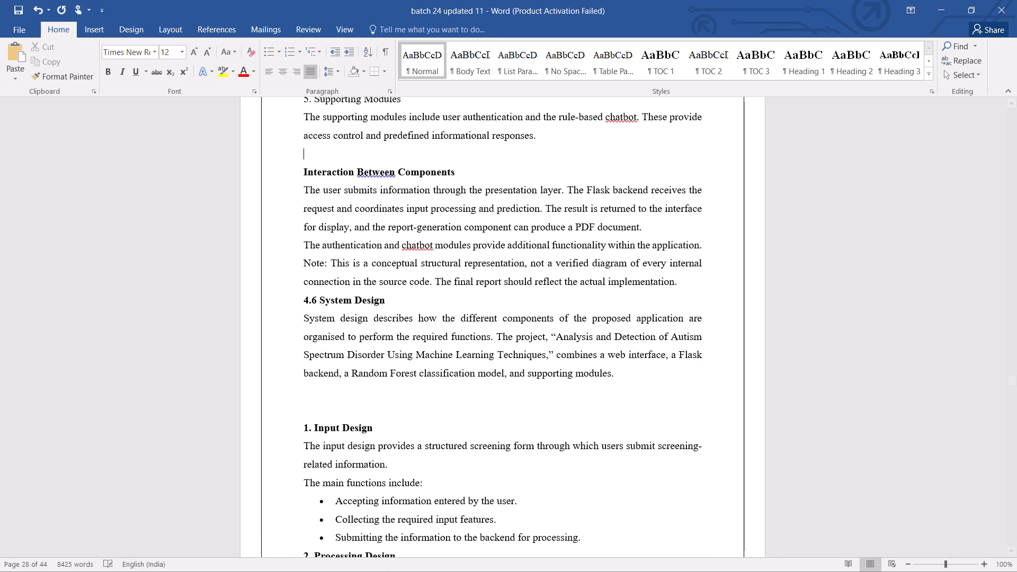
# Add a blank line above the heading "4.6 System Design".
pyautogui.click(677, 282)
pyautogui.press('Return')
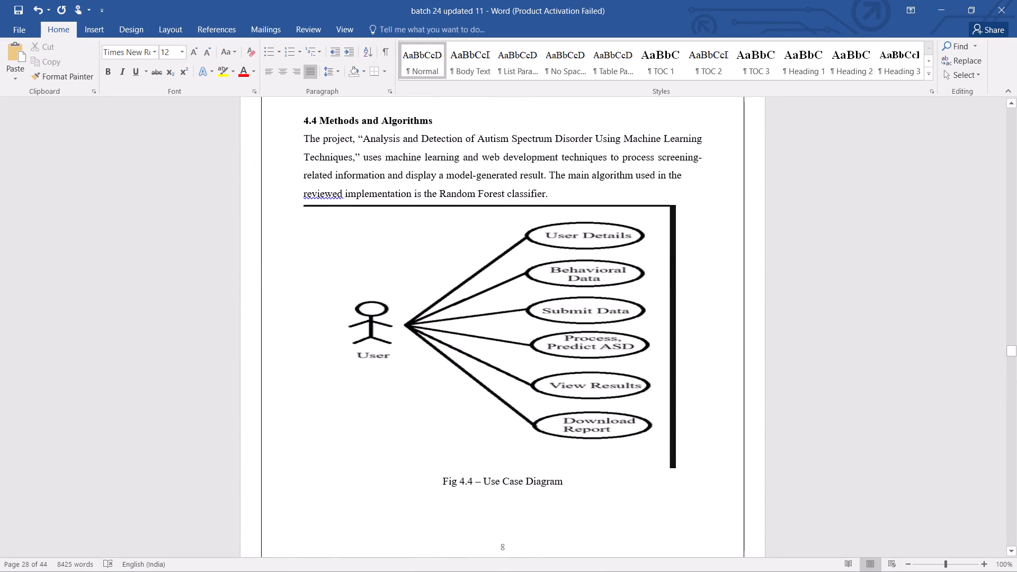
# Cut the use case diagram picture from below the 4.4 Methods and Algorithms introduction.
pyautogui.rightClick(586, 281)
pyautogui.click(595, 297)
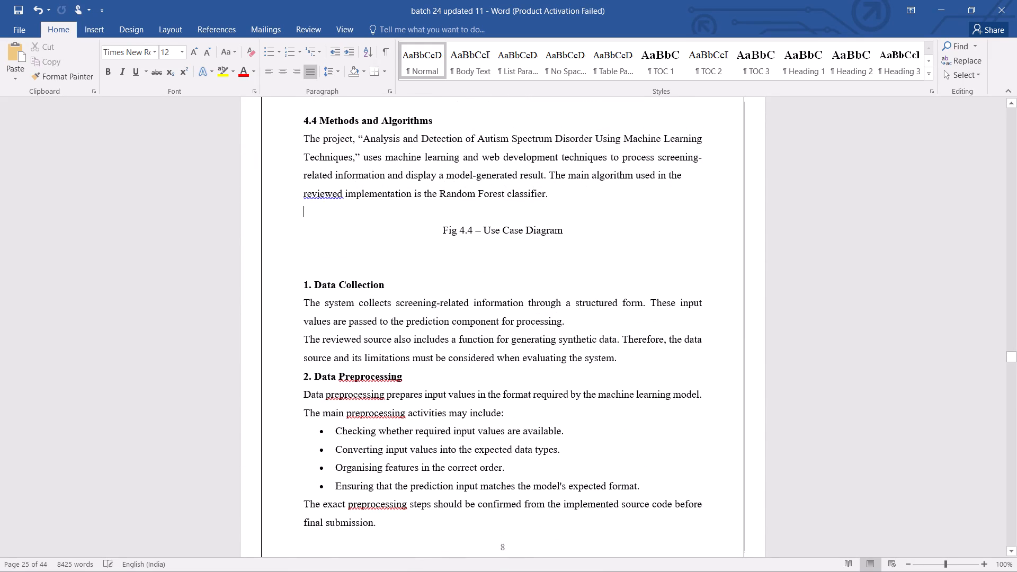
# Delete the "Fig 4.4 – Use Case Diagram" caption and the surplus blank lines above the heading "1. Data Collection".
pyautogui.moveTo(573, 229); pyautogui.dragTo(436, 234)
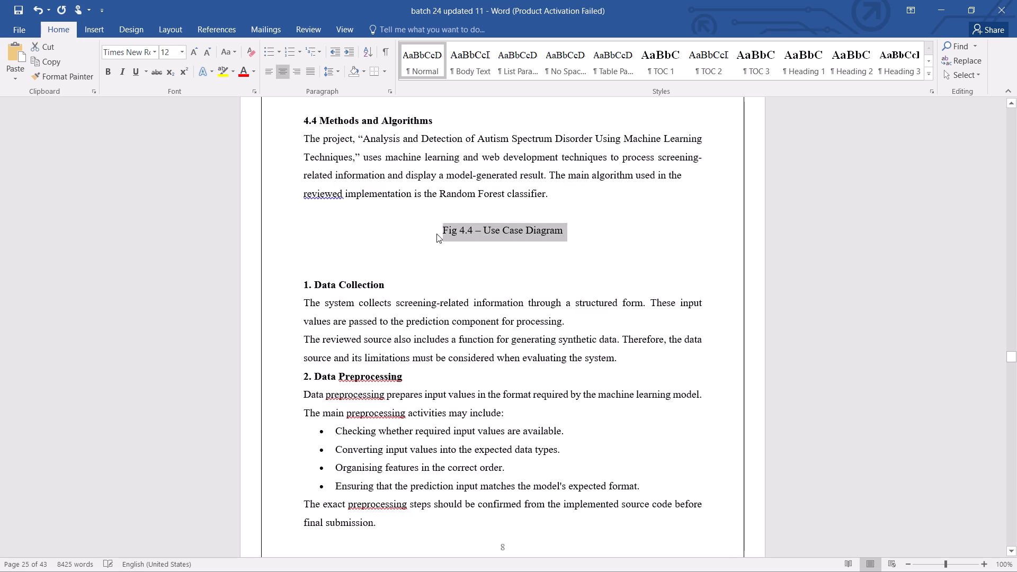
pyautogui.press('BackSpace')
pyautogui.press('BackSpace')
pyautogui.press('BackSpace')
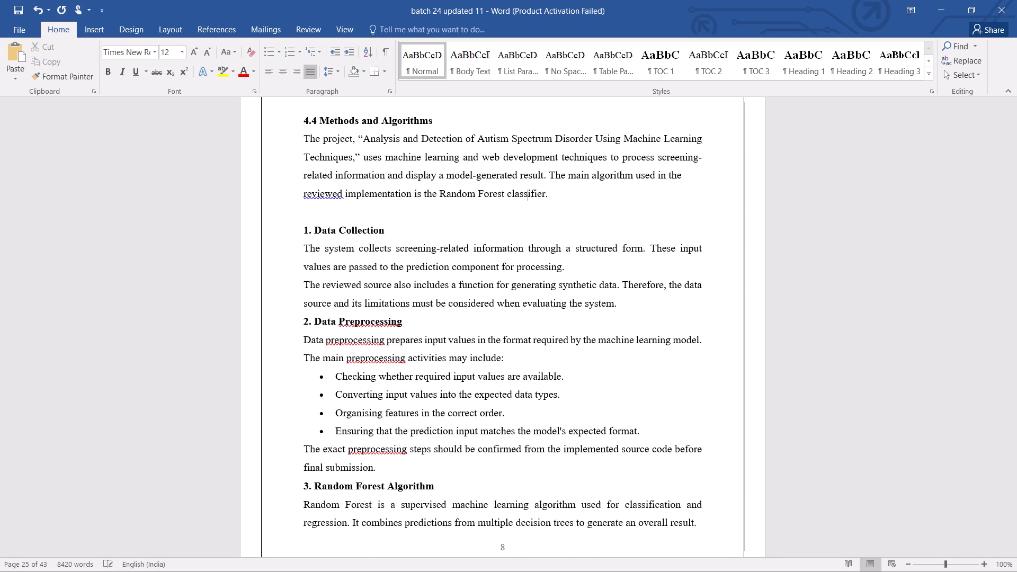
pyautogui.press('Down')
pyautogui.press('Up')
pyautogui.press('Down')
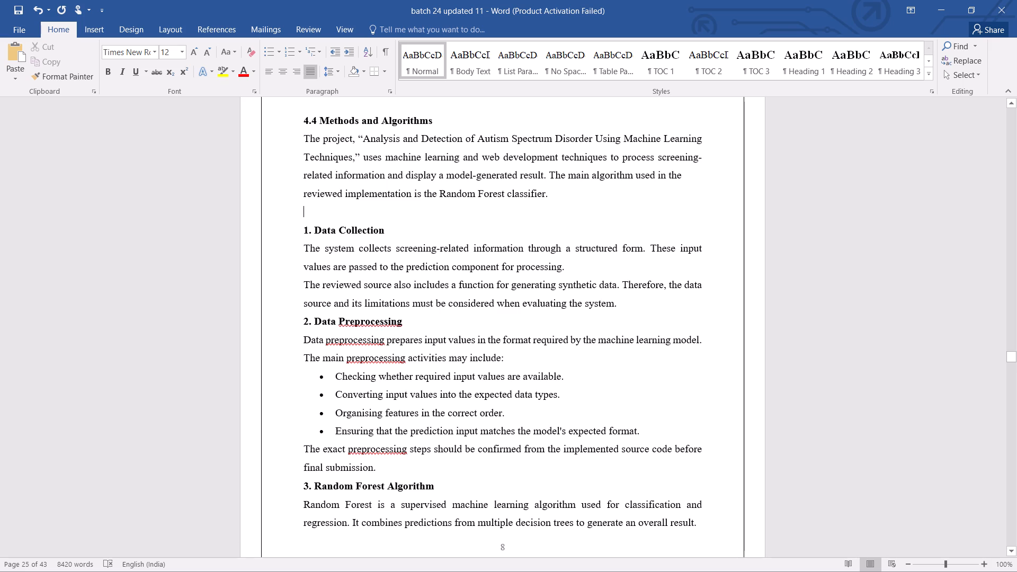
pyautogui.press('BackSpace')
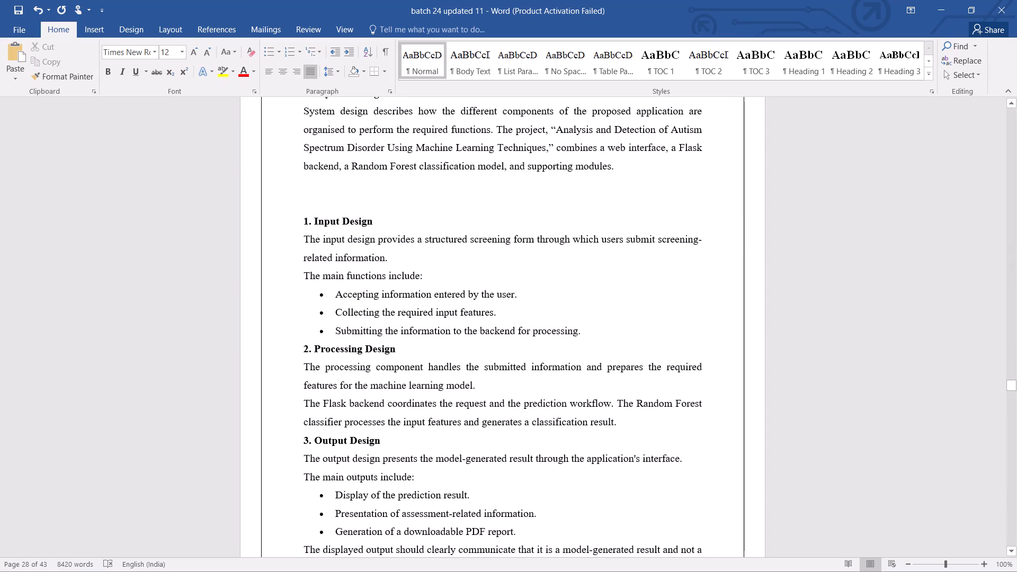
# Remove the surplus blank lines between the 4.6 System Design introduction and the heading "1. Input Design".
pyautogui.click(309, 213)
pyautogui.press('BackSpace')
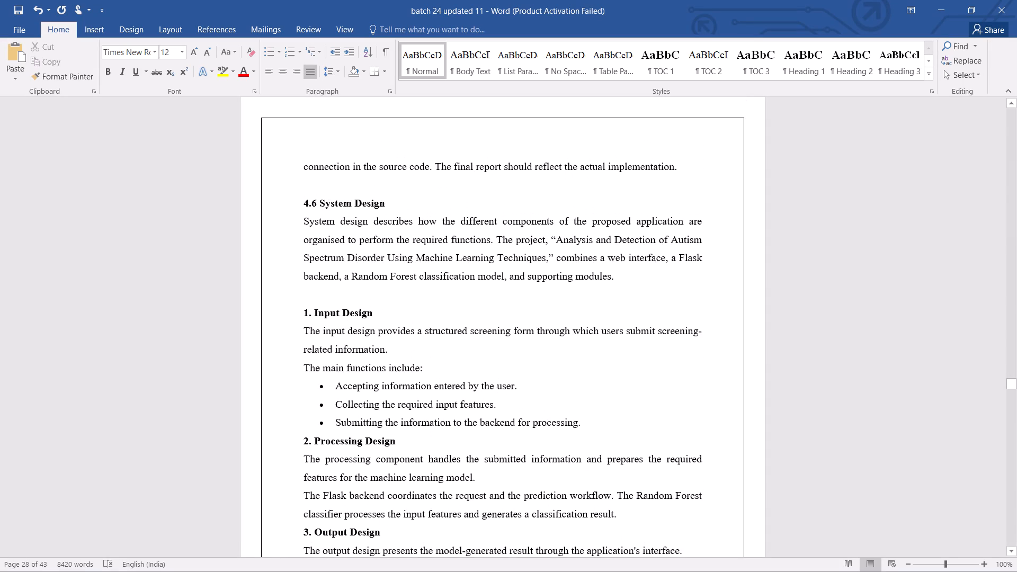
pyautogui.press('BackSpace')
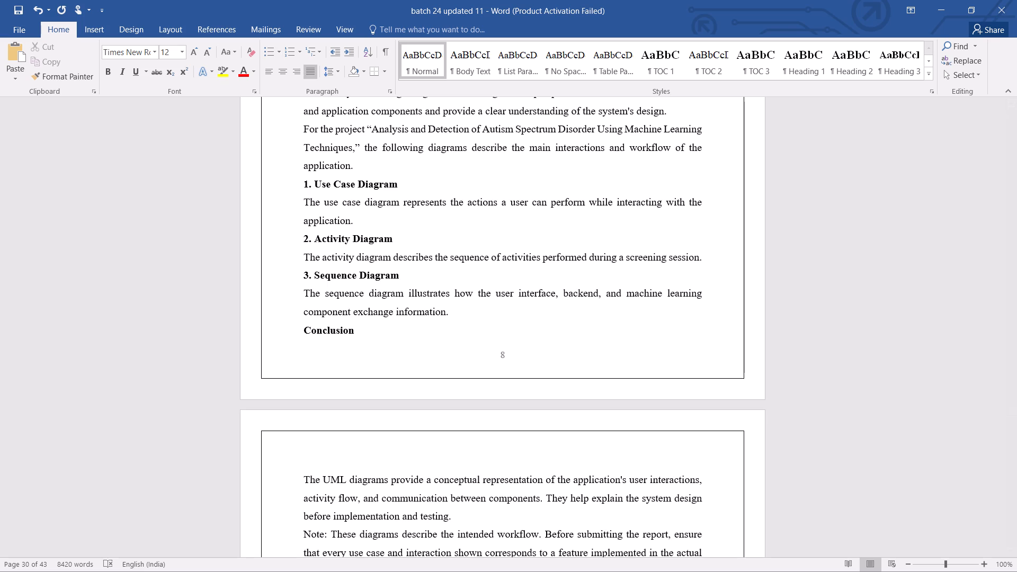
# Insert nine blank lines after the use case diagram description, pushing the heading "2. Activity Diagram" onto the next page.
pyautogui.click(352, 224)
pyautogui.press('Return')
pyautogui.press('Return')
pyautogui.press('Return')
pyautogui.press('Return')
pyautogui.press('Return')
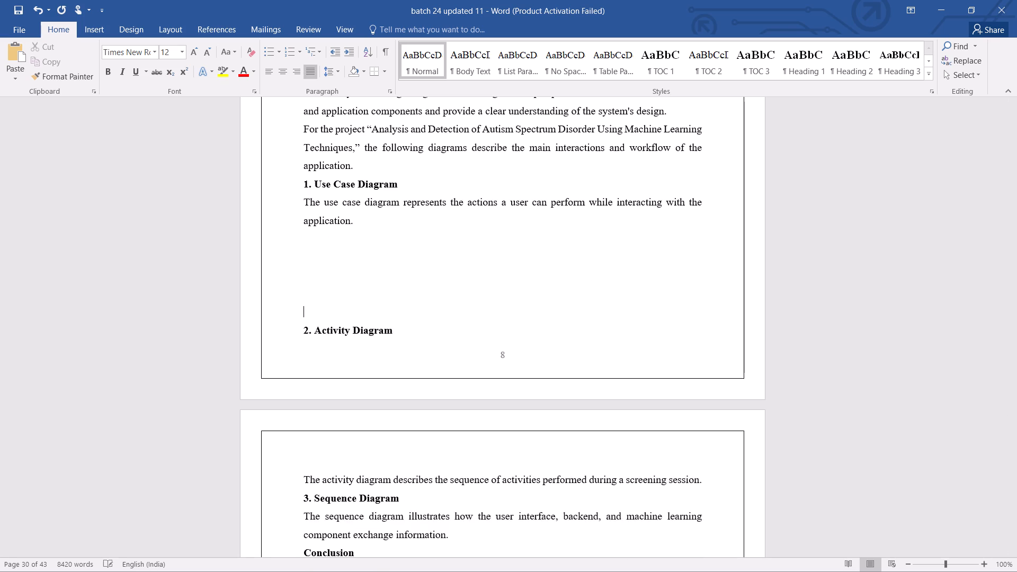
pyautogui.press('Return')
pyautogui.press('Return')
pyautogui.press('Return')
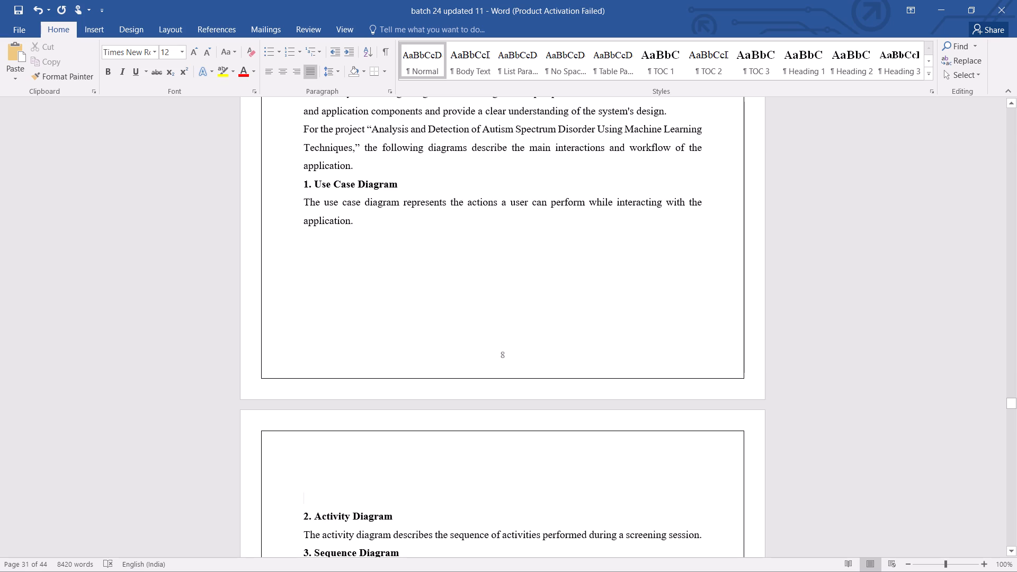
pyautogui.click(354, 225)
pyautogui.press('Return')
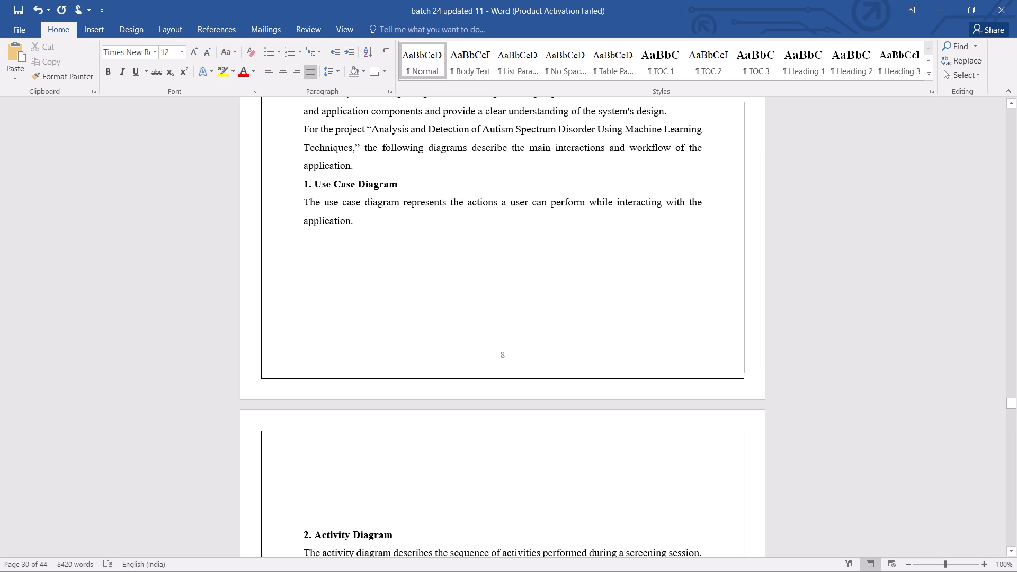
# Insert blank lines above the heading "1. Use Case Diagram" so that it starts on a new page.
pyautogui.click(356, 171)
pyautogui.press('Return')
pyautogui.press('Return')
pyautogui.press('Return')
pyautogui.press('Return')
pyautogui.press('Return')
pyautogui.press('Return')
pyautogui.press('Return')
pyautogui.press('Return')
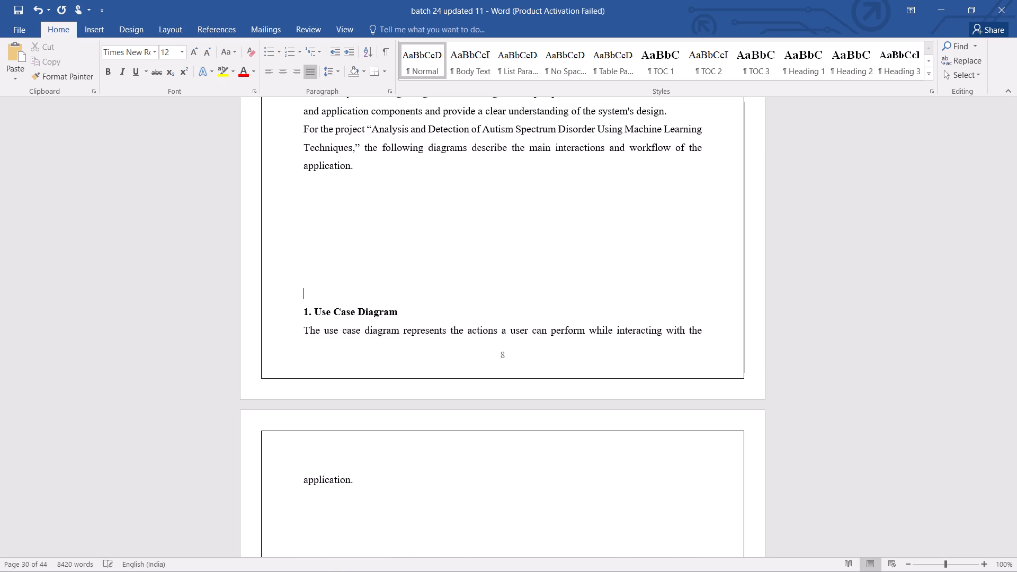
# Insert one more blank line above the heading "1. Use Case Diagram" so that it starts on the next page.
pyautogui.press('Return')
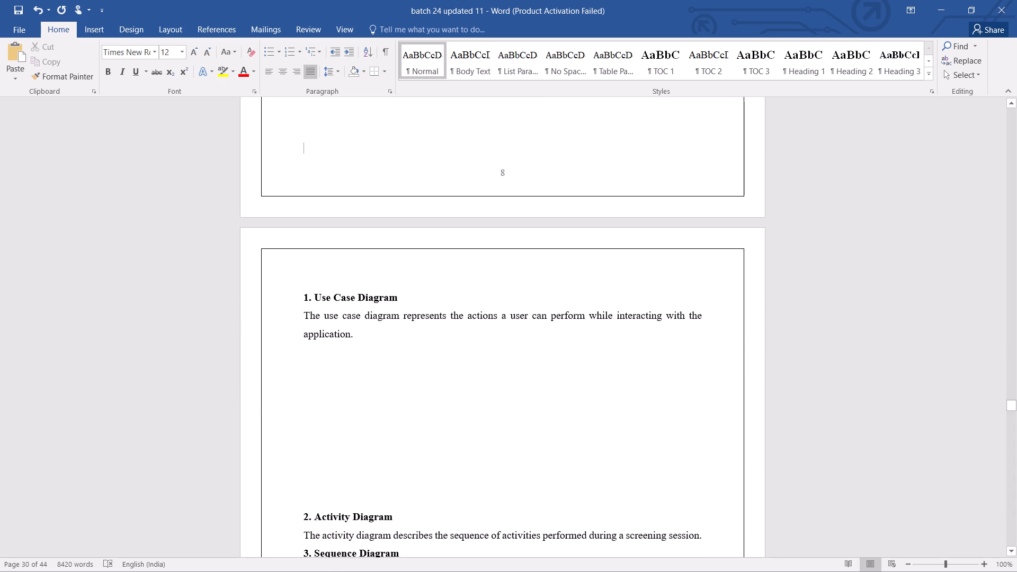
# Insert four additional blank lines after the use case diagram description to make room for its figure.
pyautogui.click(354, 339)
pyautogui.press('Return')
pyautogui.press('Return')
pyautogui.press('Return')
pyautogui.press('Return')
pyautogui.press('BackSpace')
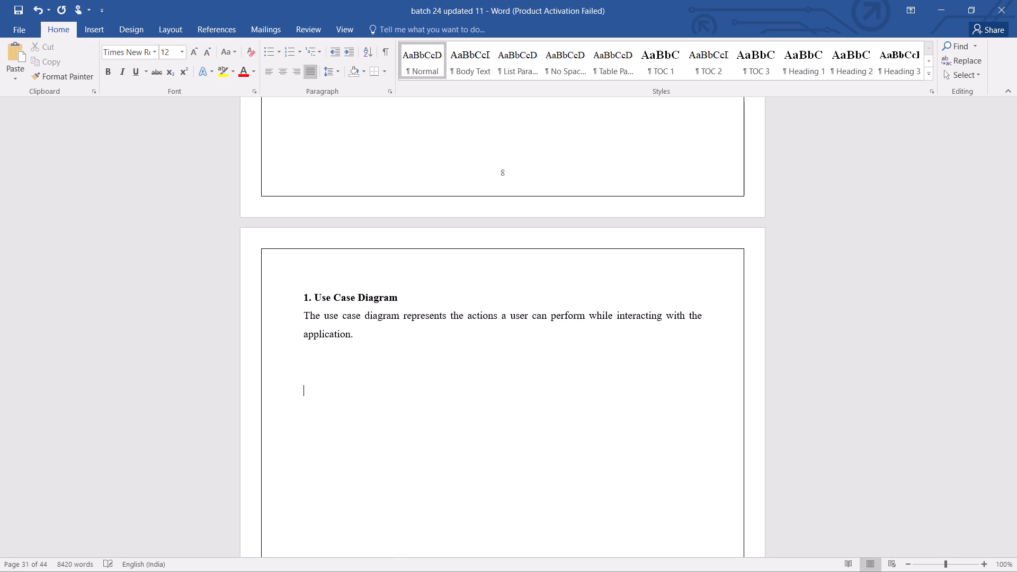
pyautogui.press('Return')
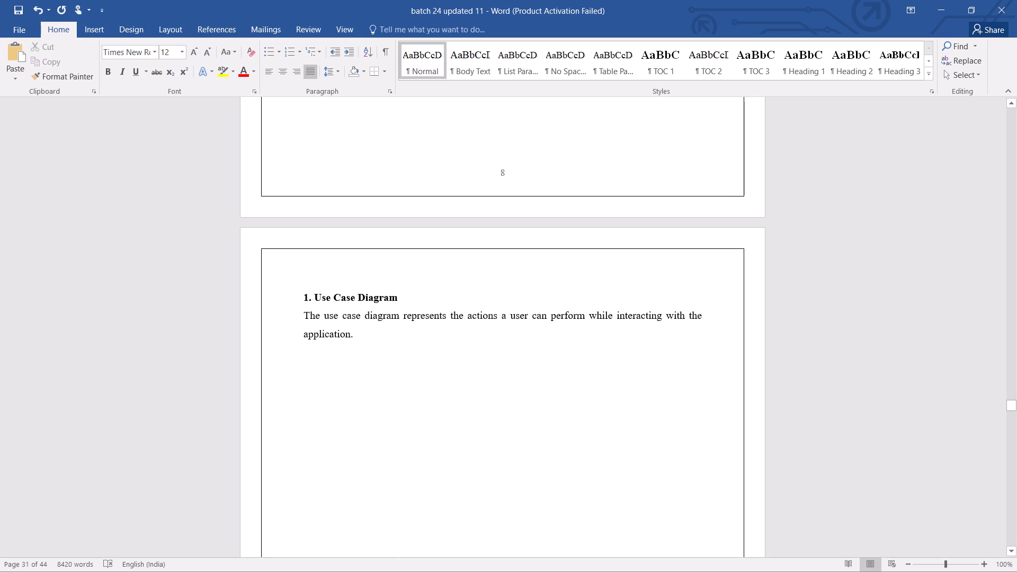
# Insert the picture "WhatsApp Image 2026-10-30 at 7.59.07 PM (2)" directly below the use case diagram description.
pyautogui.click(314, 353)
pyautogui.doubleClick(98, 34)
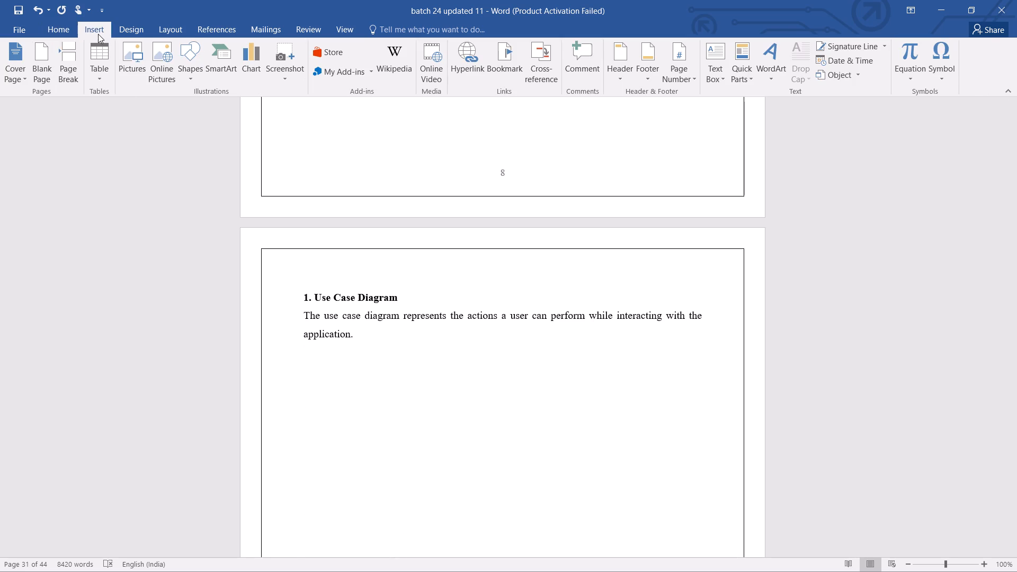
pyautogui.click(142, 65)
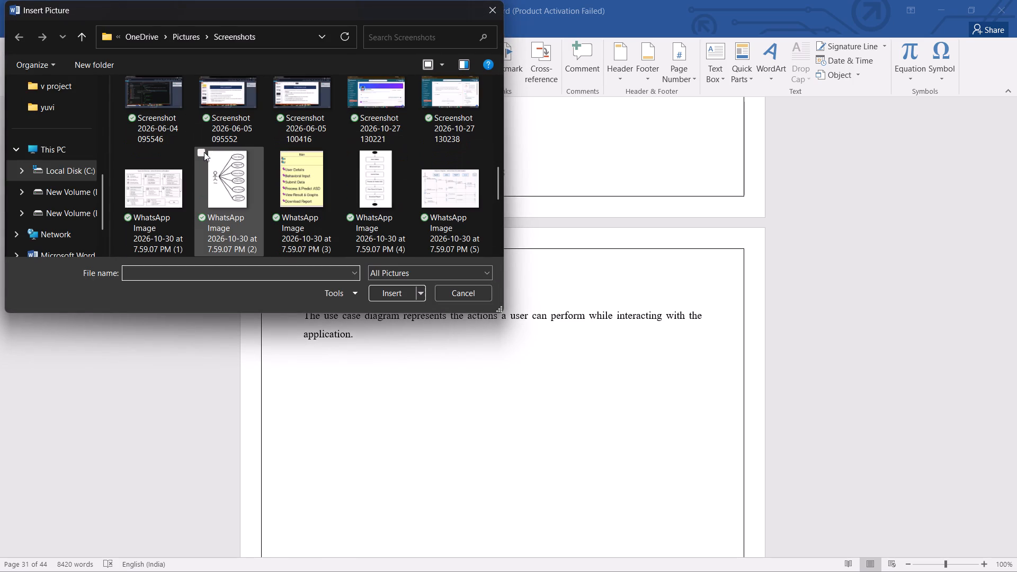
pyautogui.click(211, 176)
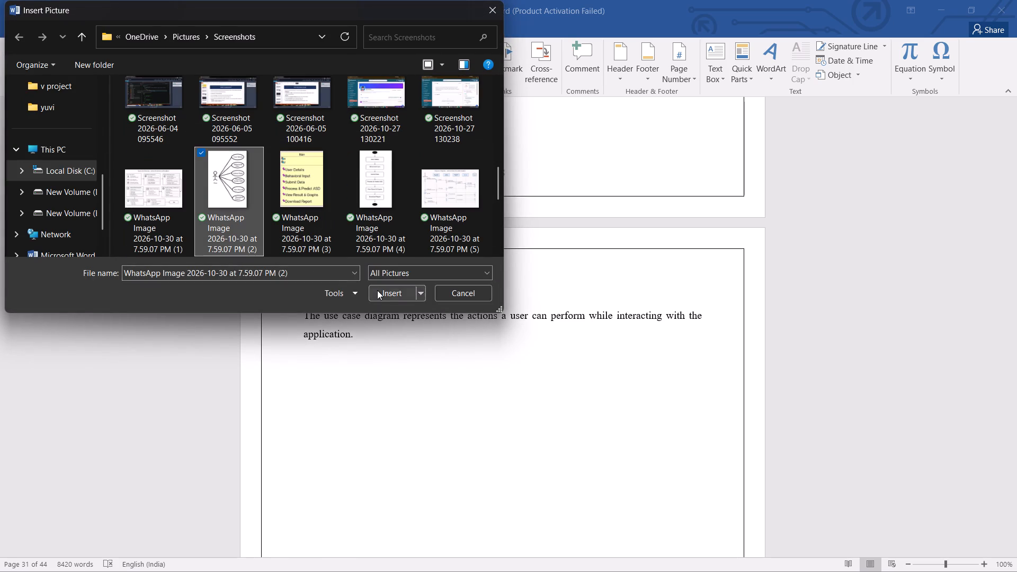
pyautogui.click(377, 290)
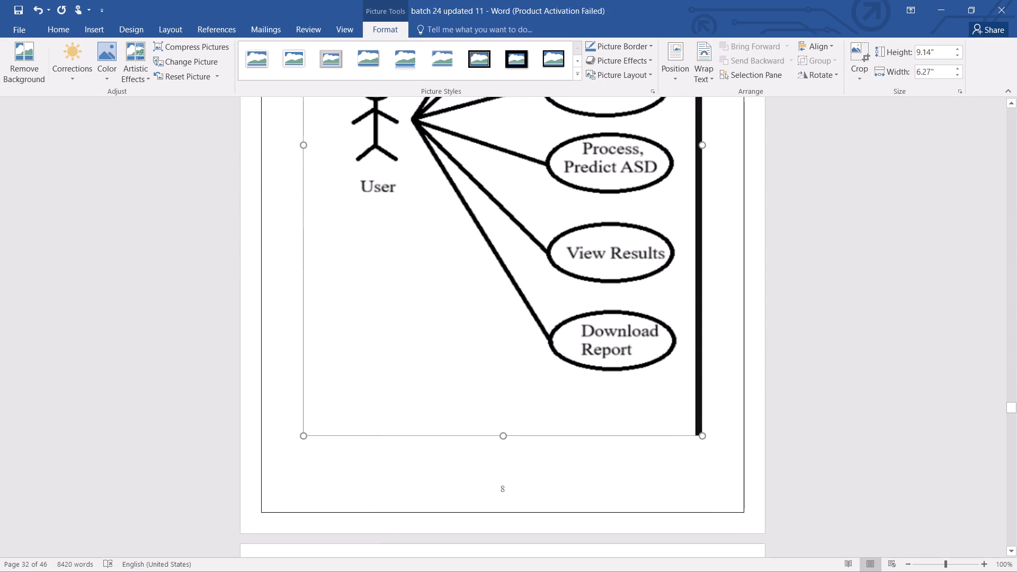
# Reduce the use case diagram picture's height to about 3.81", keeping its width, so that it fits beneath its description.
pyautogui.moveTo(504, 440); pyautogui.dragTo(502, 326)
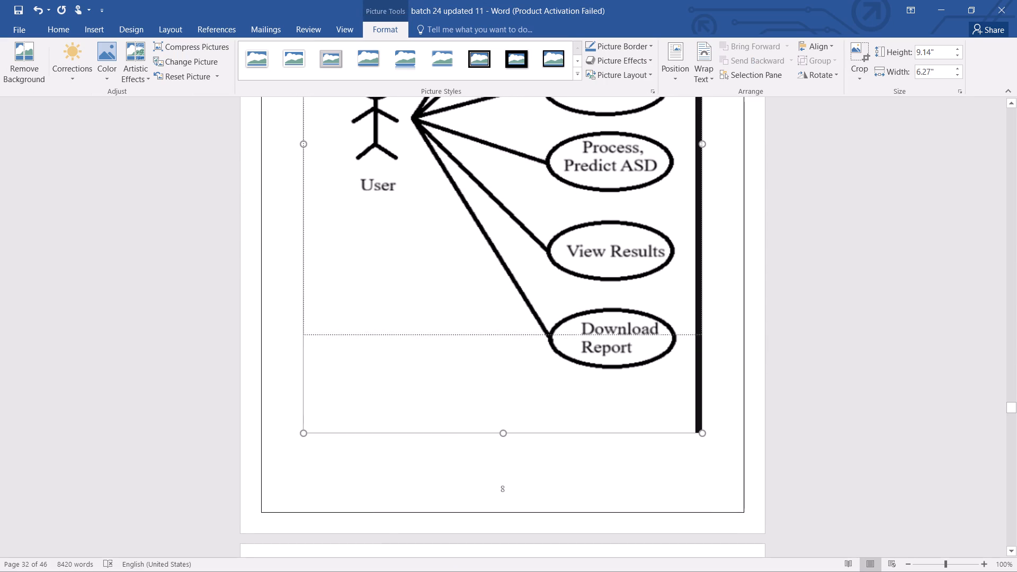
pyautogui.moveTo(502, 326); pyautogui.dragTo(505, 253)
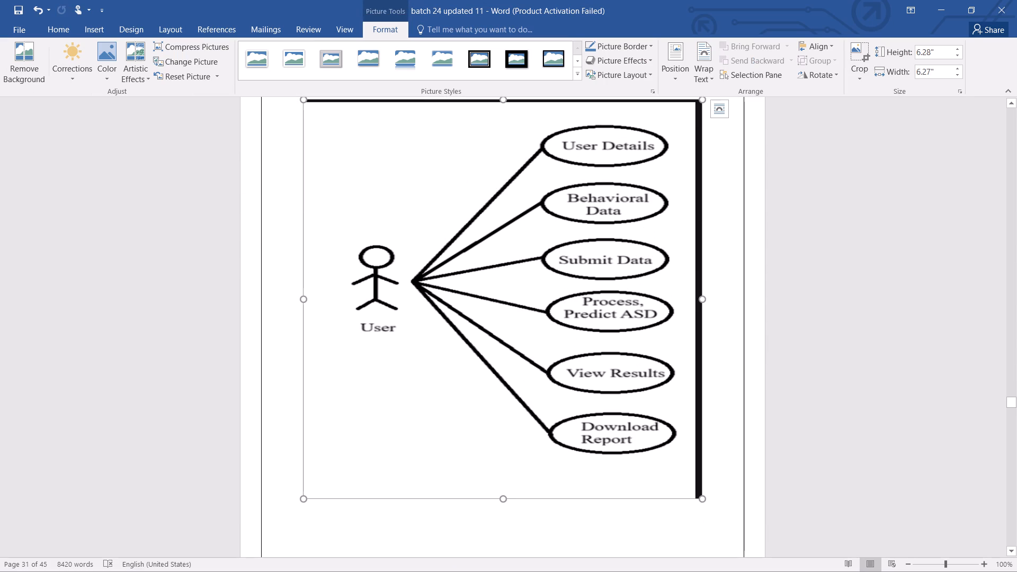
pyautogui.moveTo(502, 496); pyautogui.dragTo(503, 360)
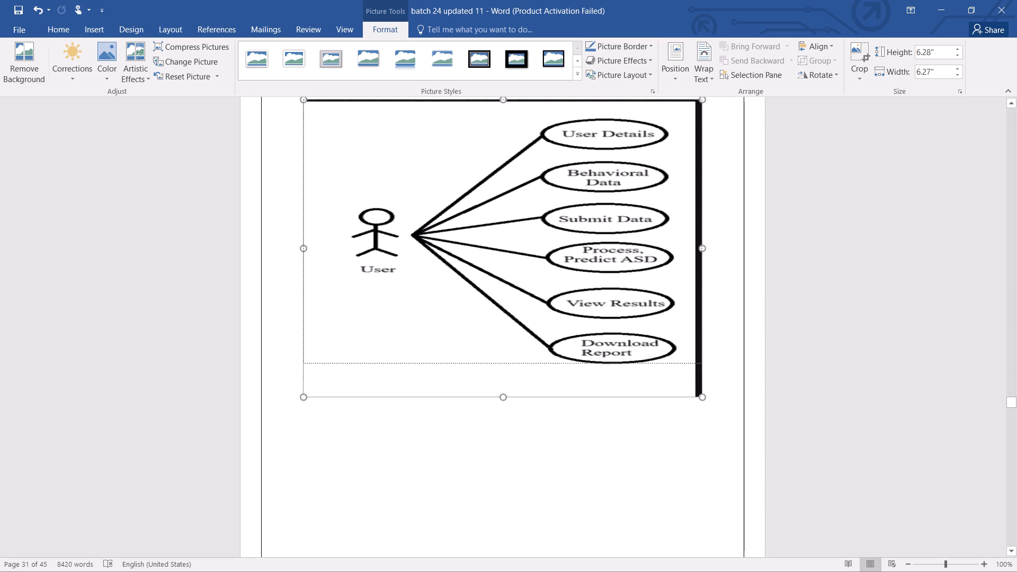
pyautogui.moveTo(503, 360); pyautogui.dragTo(504, 342)
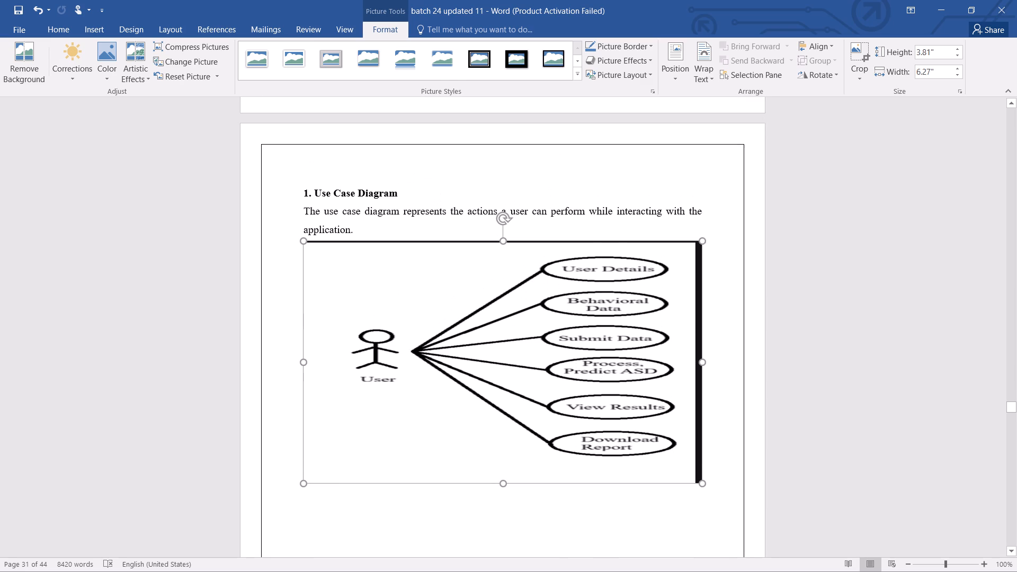
# Resize the use case diagram picture to about 6.14" wide and 3.73" high.
pyautogui.moveTo(704, 365); pyautogui.dragTo(621, 367)
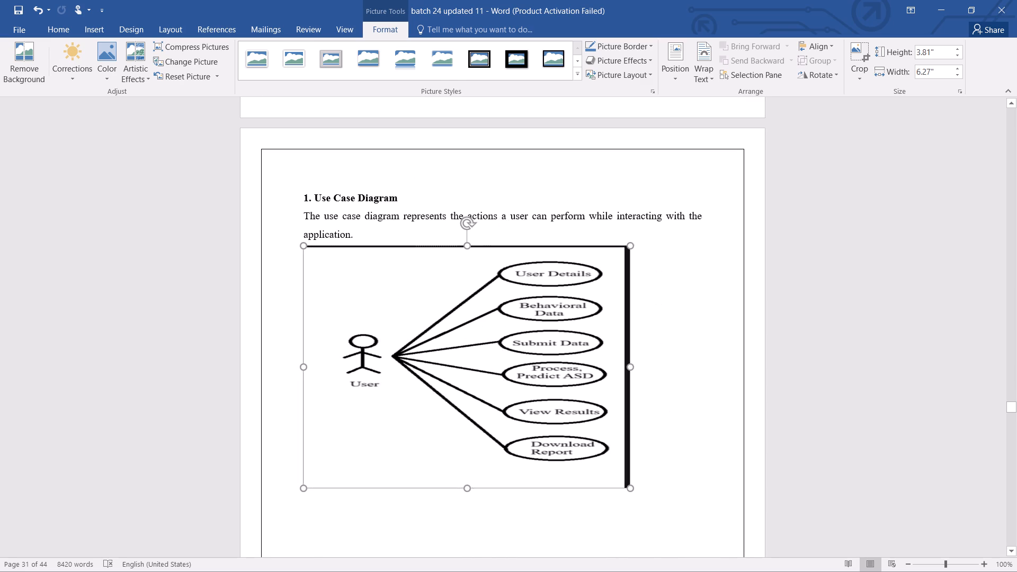
pyautogui.moveTo(621, 367); pyautogui.dragTo(599, 361)
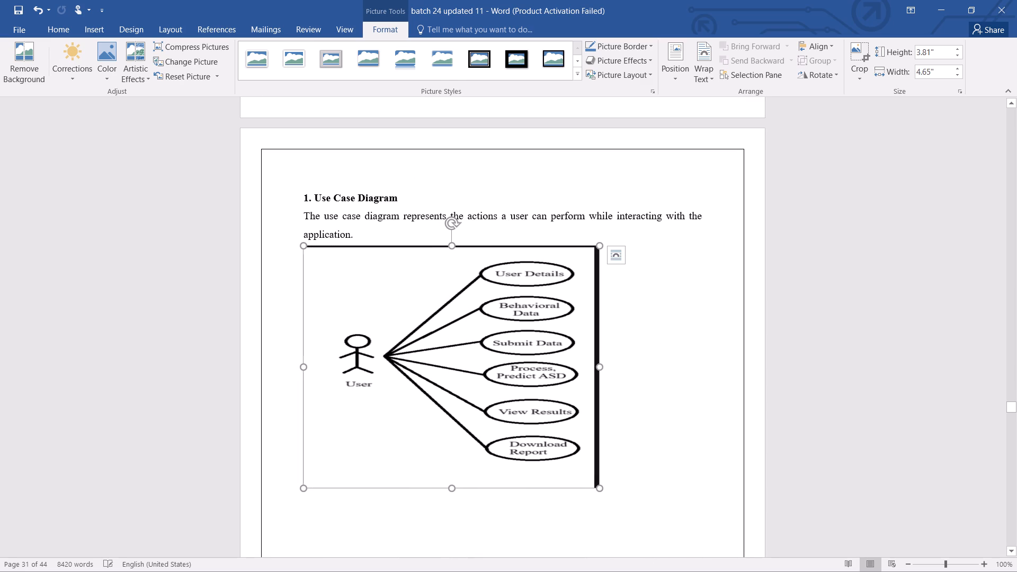
pyautogui.moveTo(304, 367); pyautogui.dragTo(322, 359)
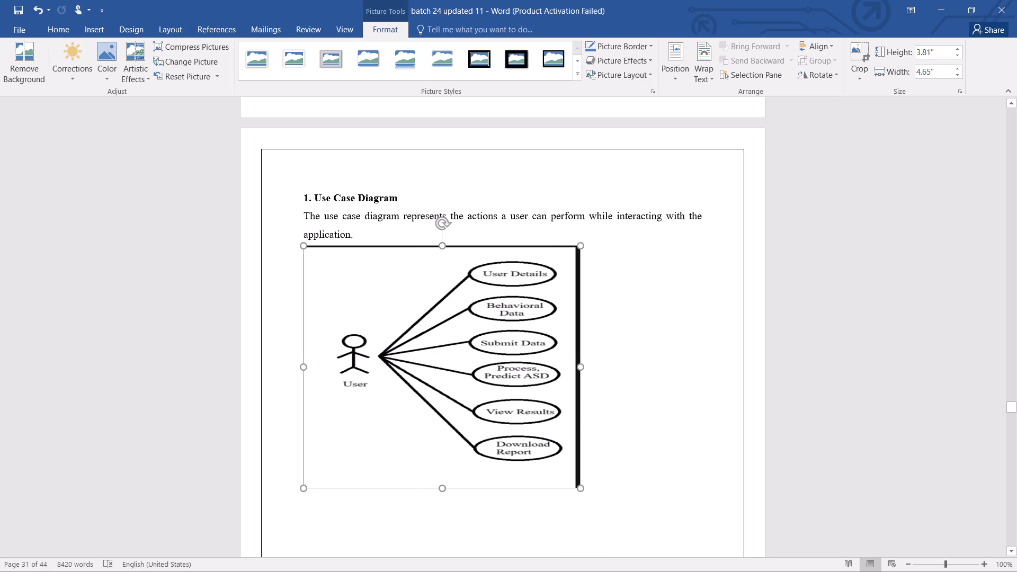
pyautogui.moveTo(322, 359); pyautogui.dragTo(306, 359)
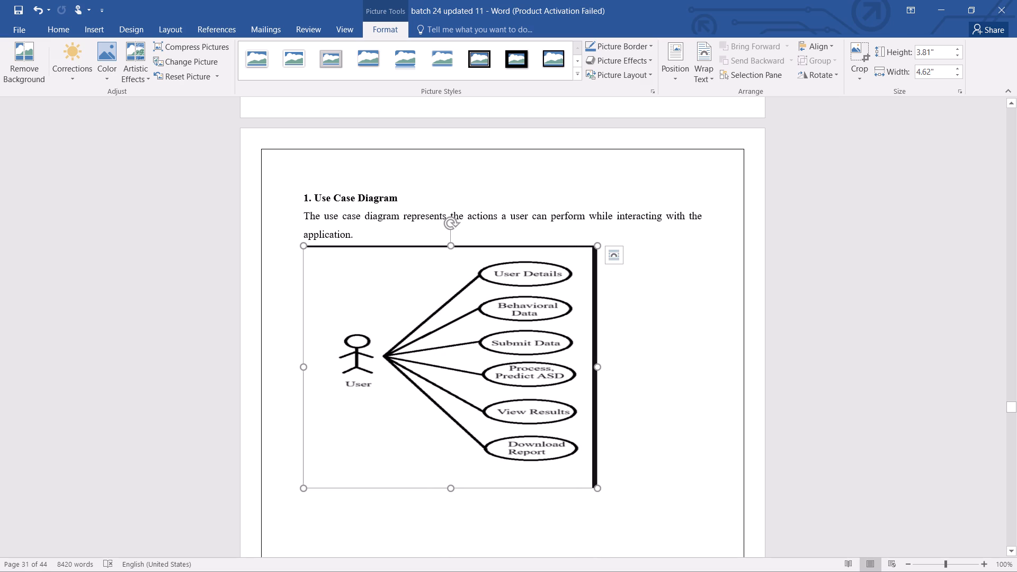
pyautogui.moveTo(301, 243); pyautogui.dragTo(290, 236)
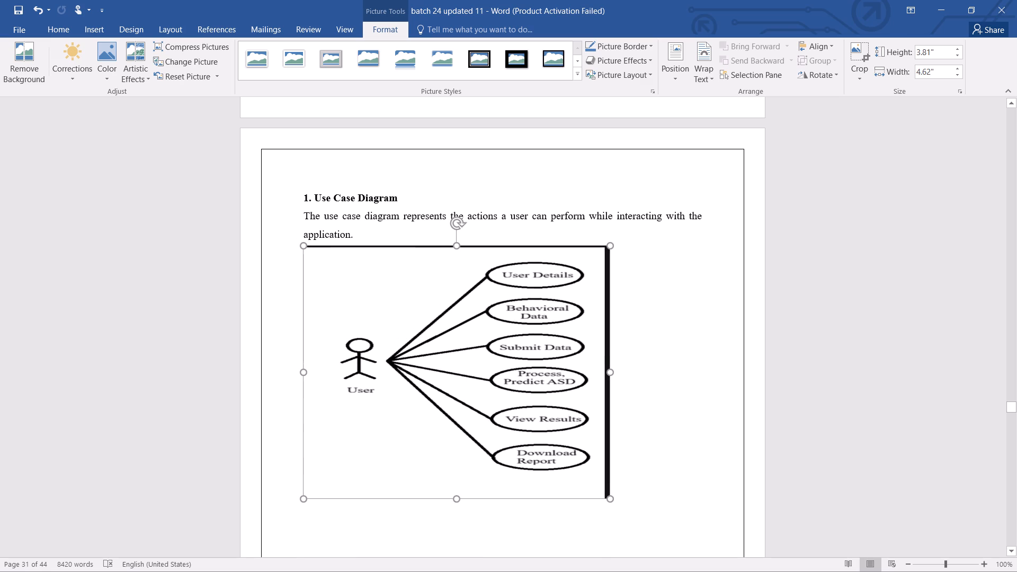
pyautogui.moveTo(290, 236); pyautogui.dragTo(290, 238)
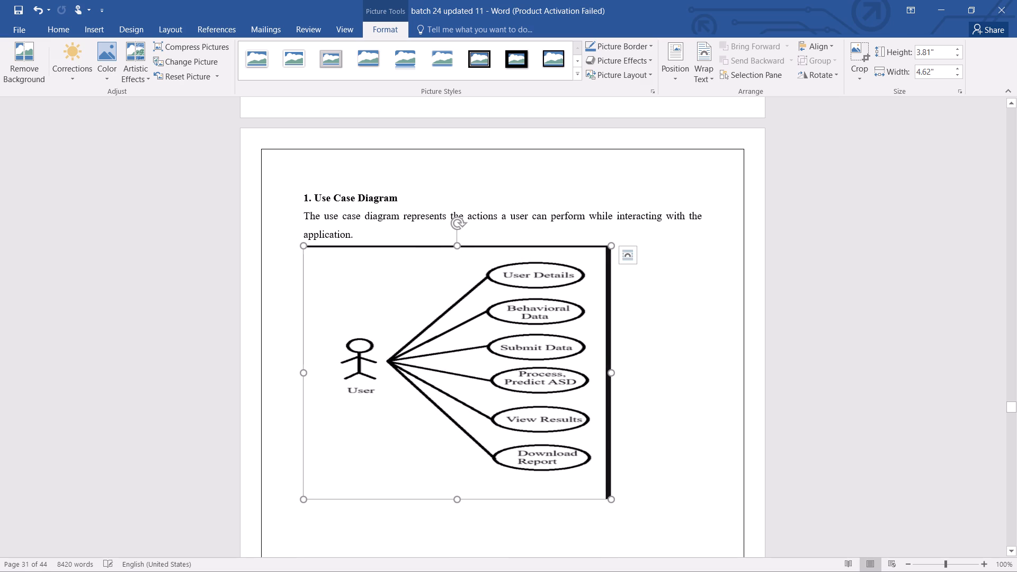
pyautogui.moveTo(612, 375); pyautogui.dragTo(694, 359)
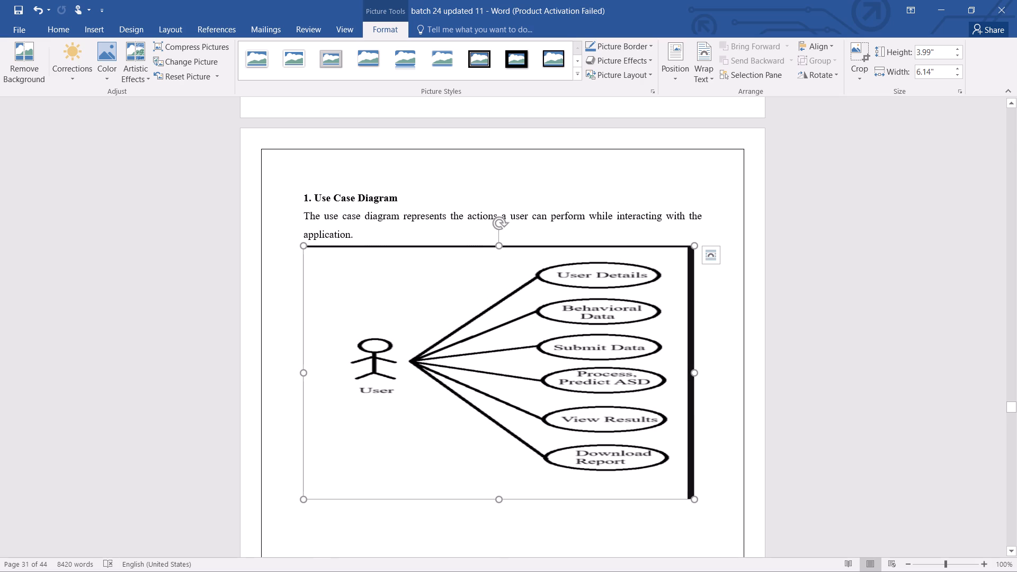
pyautogui.moveTo(502, 502); pyautogui.dragTo(504, 463)
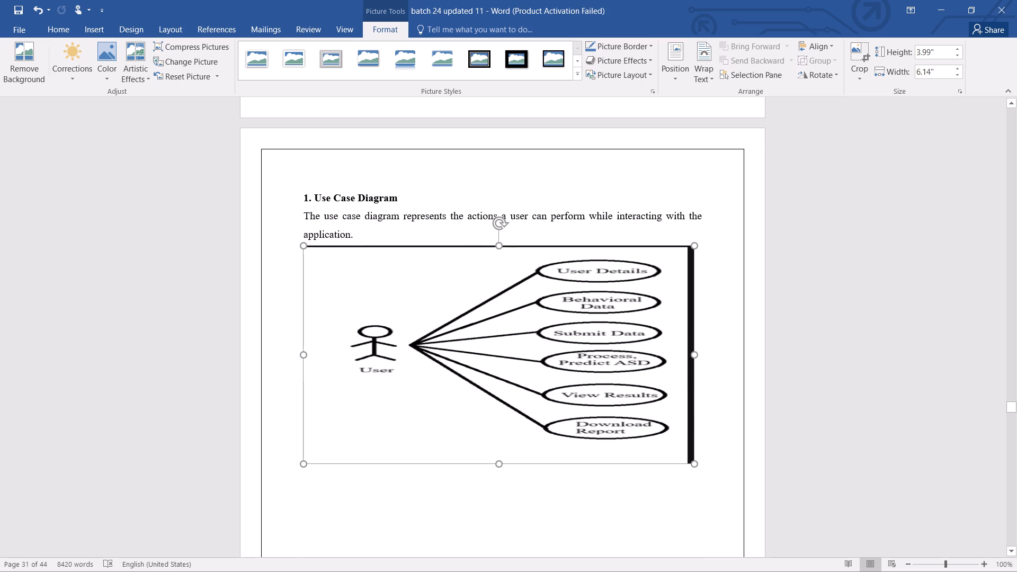
pyautogui.moveTo(504, 463); pyautogui.dragTo(506, 483)
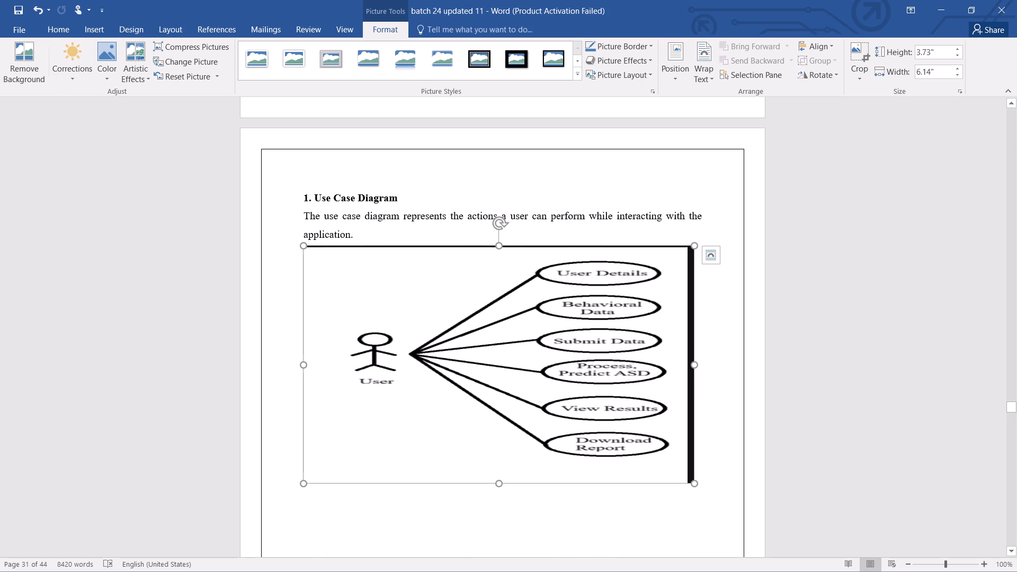
# Add the caption "Fig 8.1.1 – Use Case Diagram" on a new line below the use case diagram.
pyautogui.click(552, 505)
pyautogui.click(713, 484)
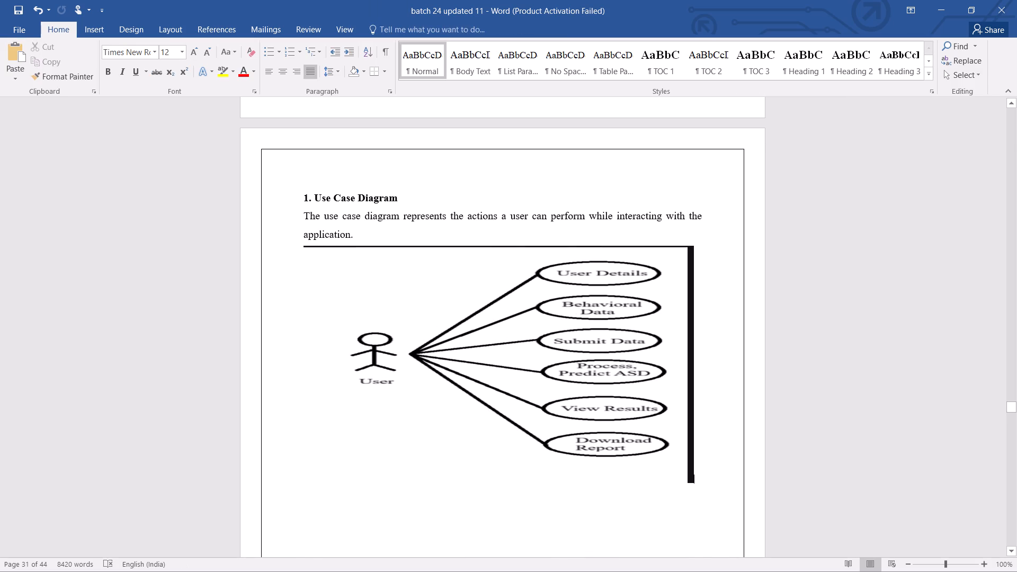
pyautogui.press('Return')
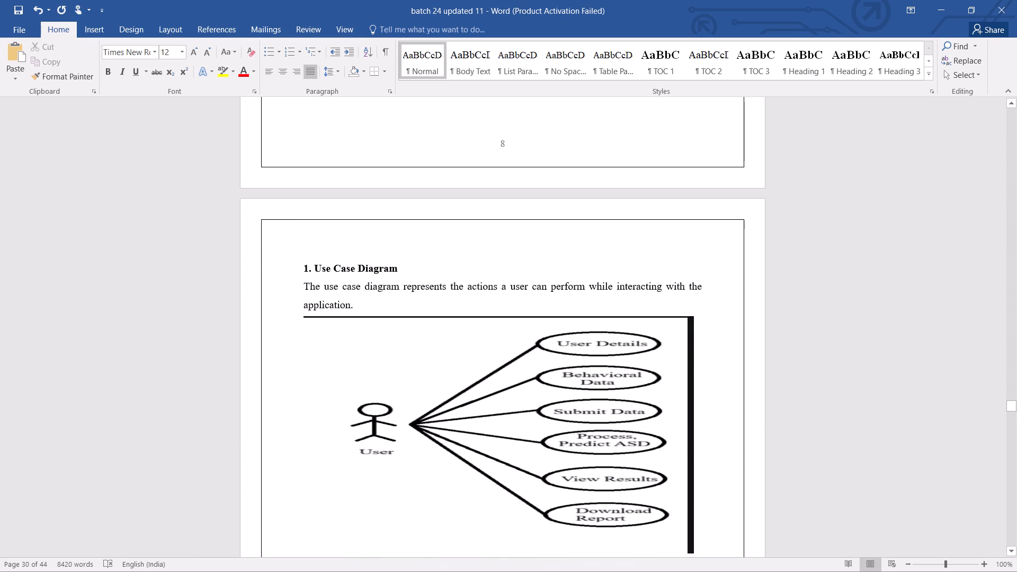
pyautogui.hotkey('shift', 'f')
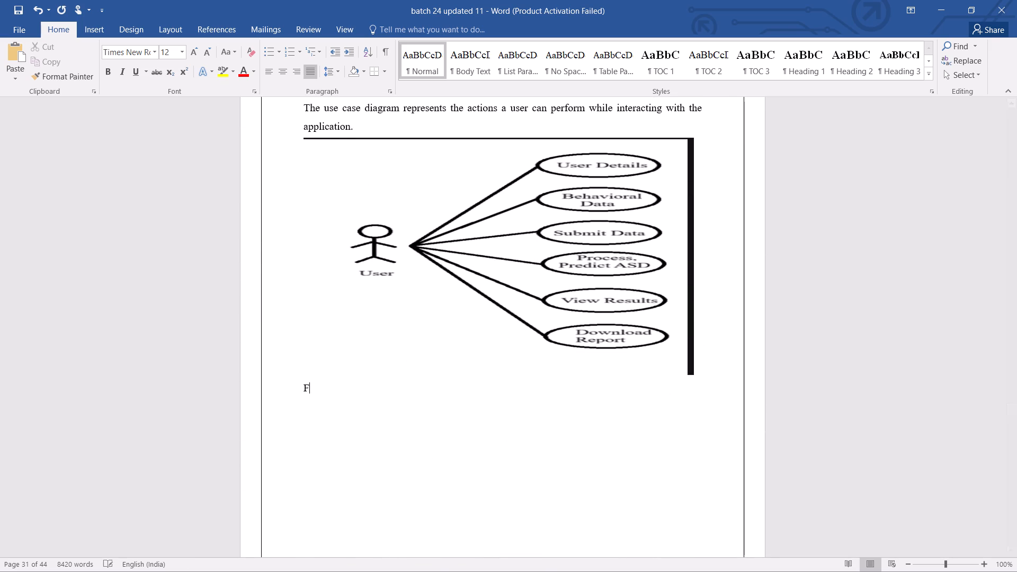
pyautogui.write('ig')
pyautogui.press('space')
pyautogui.press('8')
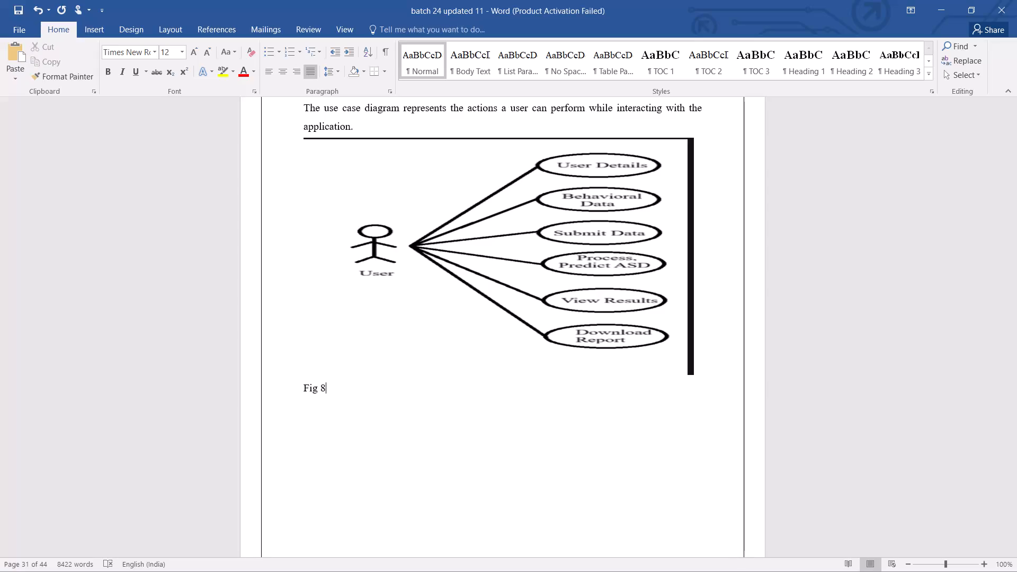
pyautogui.write('.1.1')
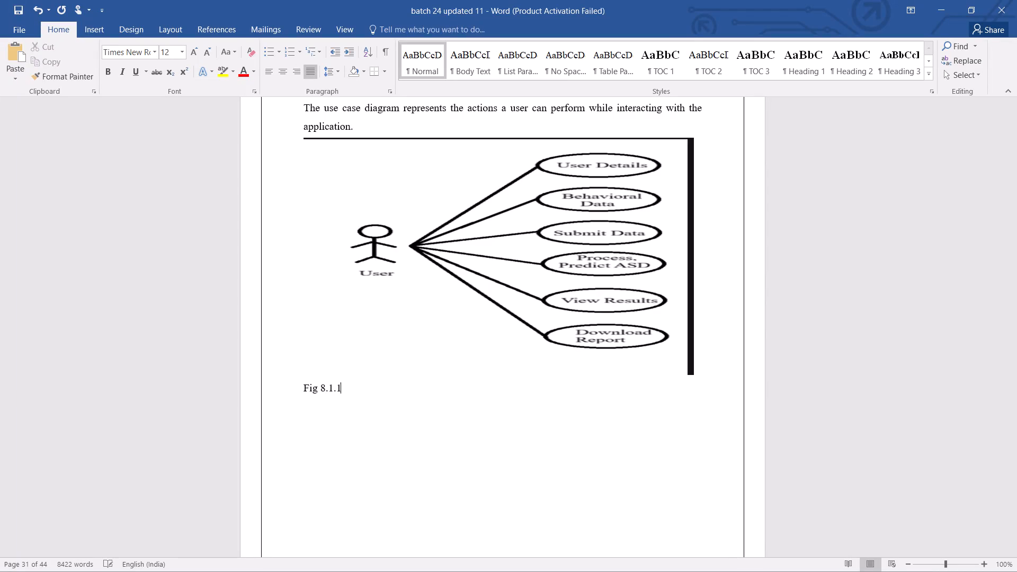
pyautogui.press('space')
pyautogui.write('-')
pyautogui.press('space')
pyautogui.write('USe')
pyautogui.press('space')
pyautogui.write('Case Diagram')
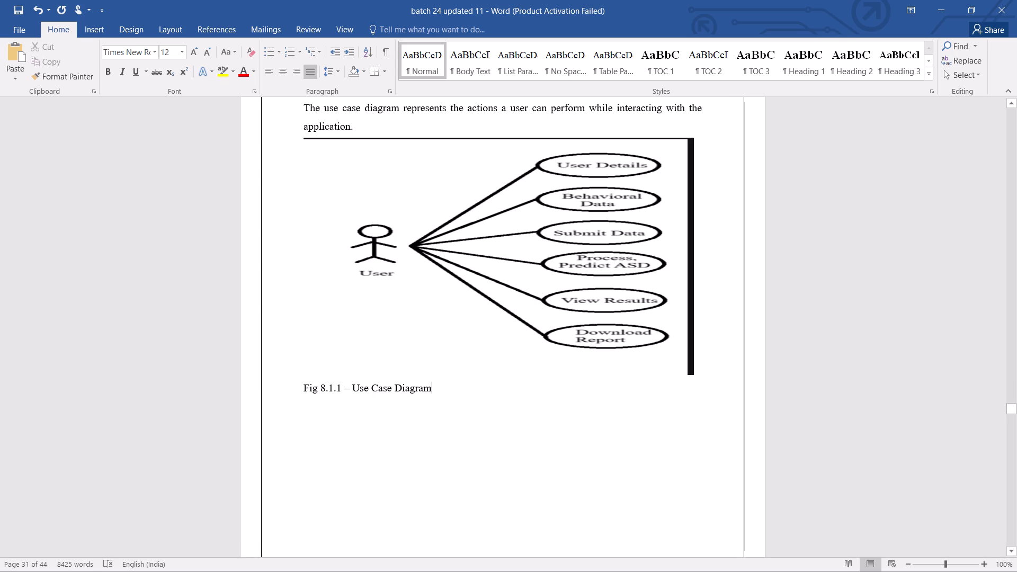
pyautogui.moveTo(438, 386); pyautogui.dragTo(289, 394)
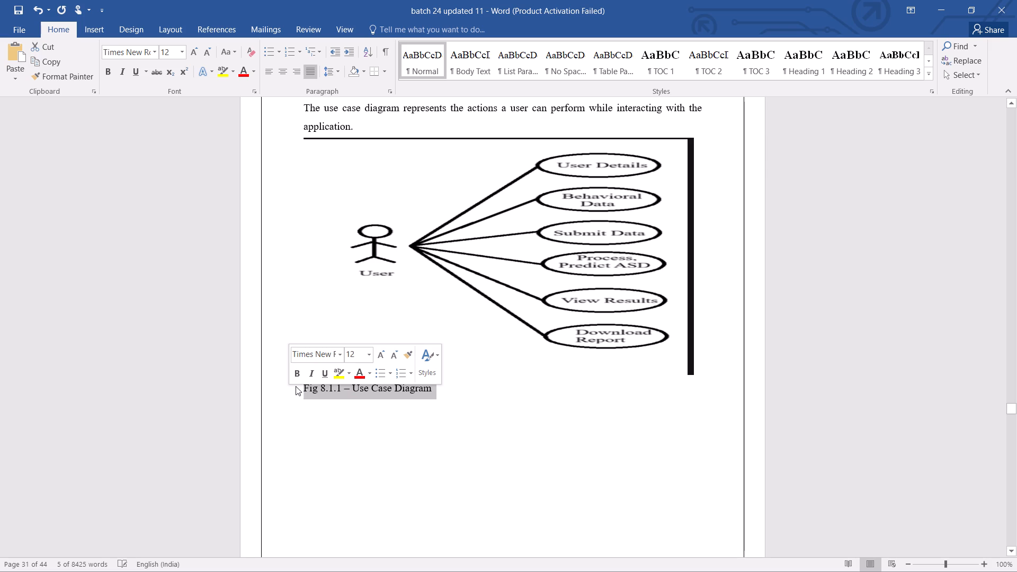
pyautogui.click(304, 396)
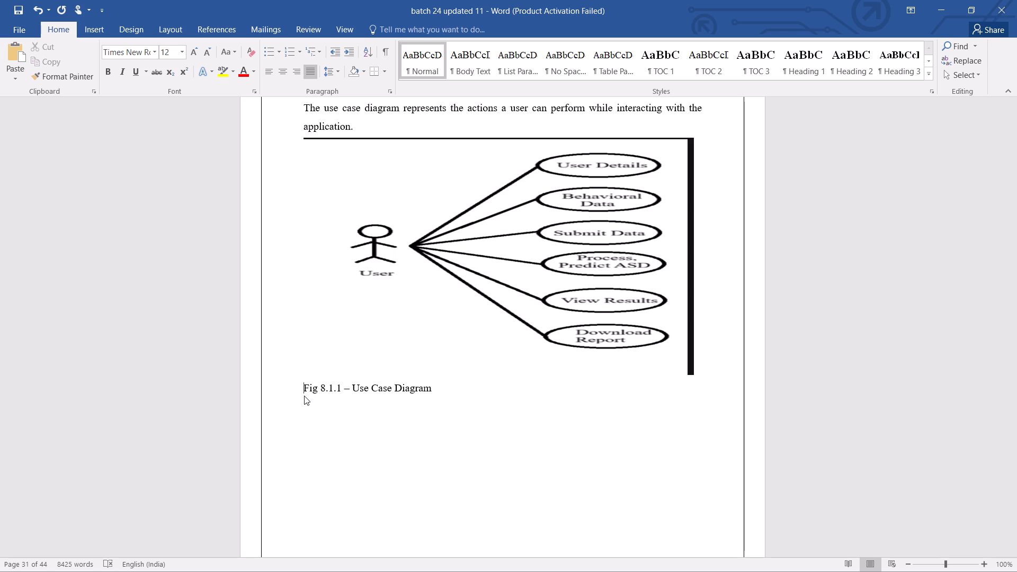
# Renumber the use case diagram caption as "Fig 4.8.1 – Use Case Diagram".
pyautogui.click(343, 387)
pyautogui.press('BackSpace')
pyautogui.press('BackSpace')
pyautogui.press('Left')
pyautogui.press('Left')
pyautogui.press('Left')
pyautogui.write('4.')
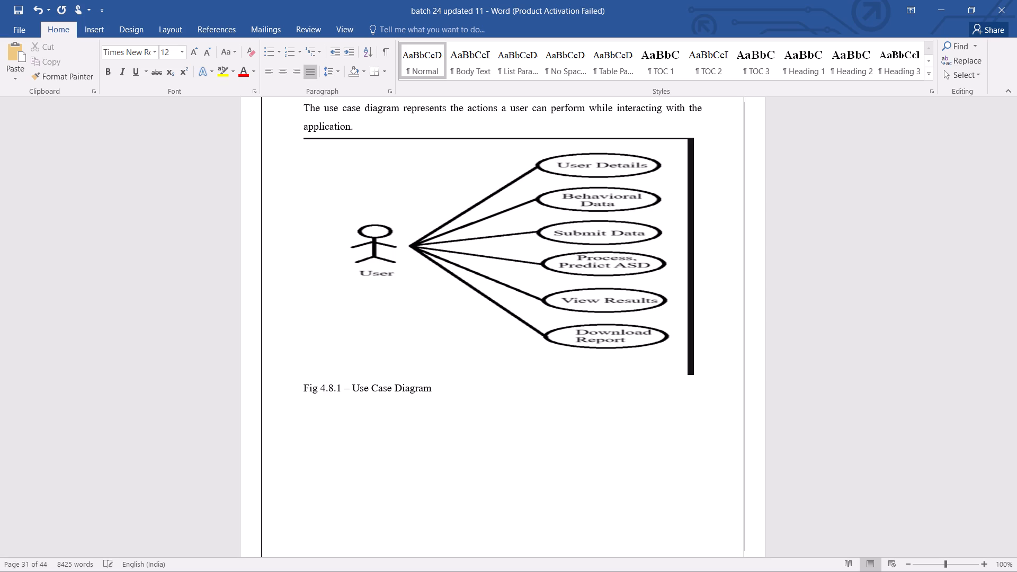
# Centre the "Fig 4.8.1 – Use Case Diagram" caption.
pyautogui.moveTo(432, 387); pyautogui.dragTo(295, 385)
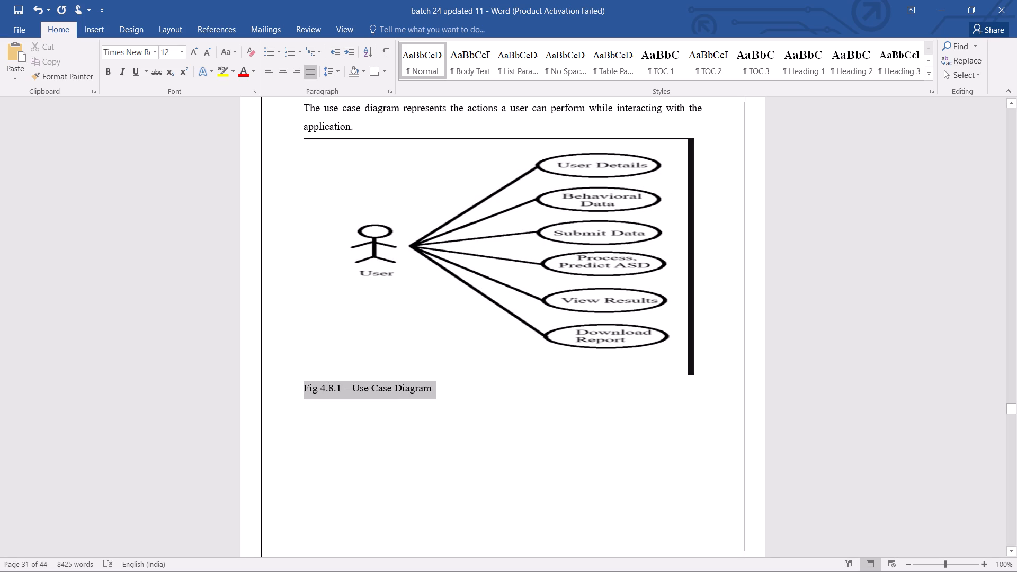
pyautogui.moveTo(295, 385); pyautogui.dragTo(296, 386)
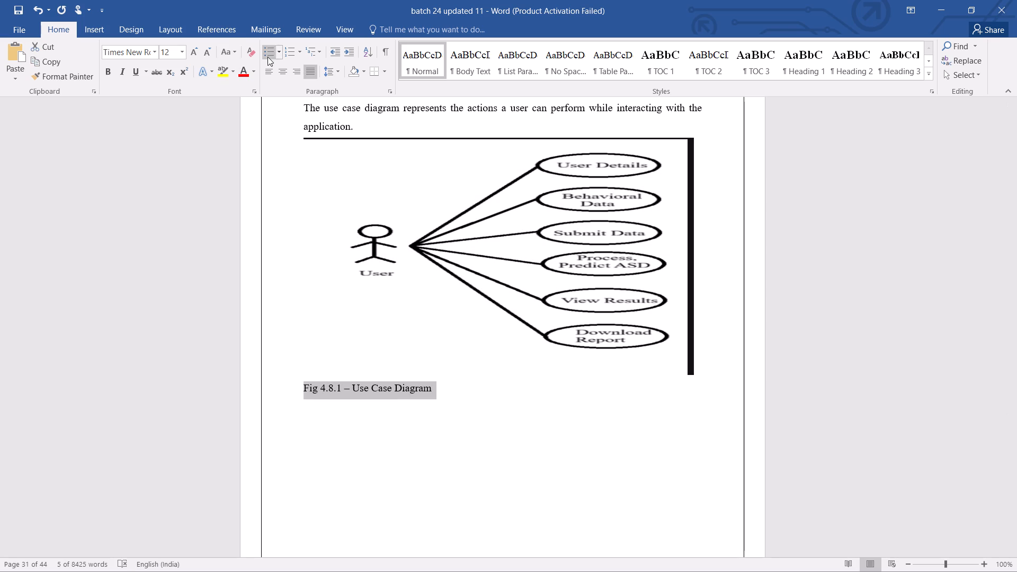
pyautogui.click(278, 69)
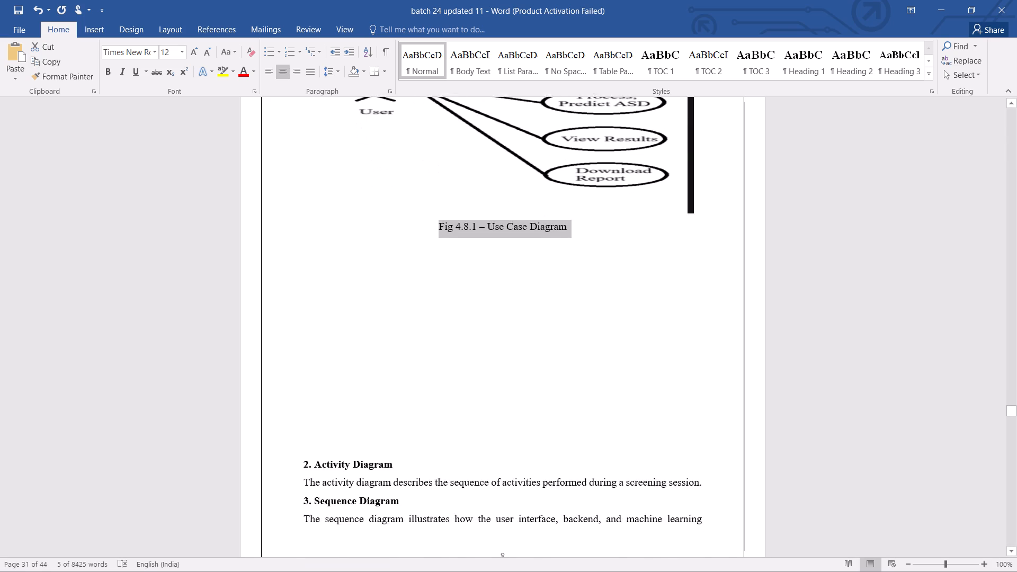
# Remove the surplus blank lines between the Fig 4.8.1 caption and the heading "2. Activity Diagram".
pyautogui.click(300, 416)
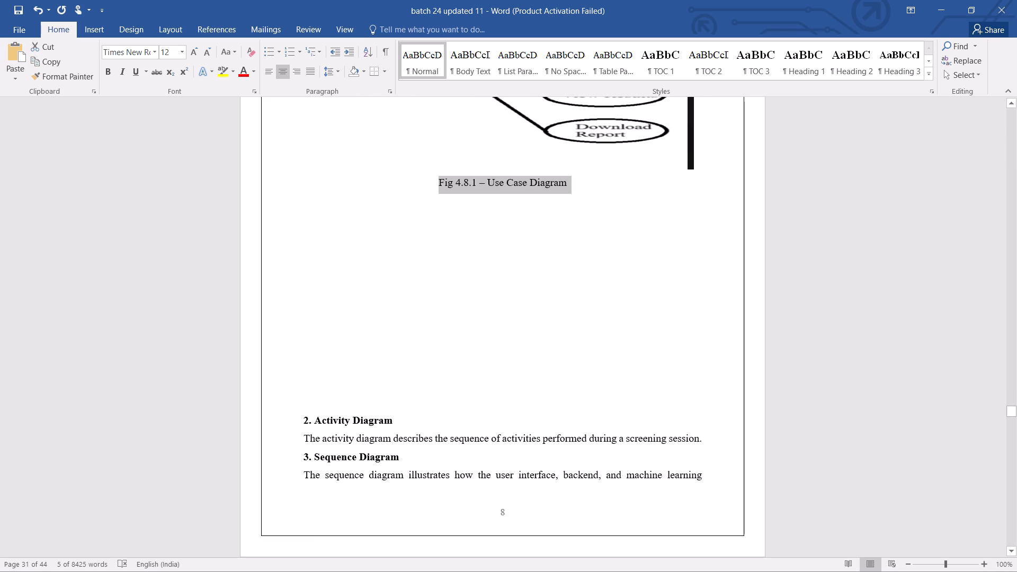
pyautogui.press('BackSpace')
pyautogui.press('BackSpace')
pyautogui.press('BackSpace')
pyautogui.press('BackSpace')
pyautogui.press('BackSpace')
pyautogui.press('BackSpace')
pyautogui.press('BackSpace')
pyautogui.press('BackSpace')
pyautogui.press('BackSpace')
pyautogui.press('BackSpace')
pyautogui.press('BackSpace')
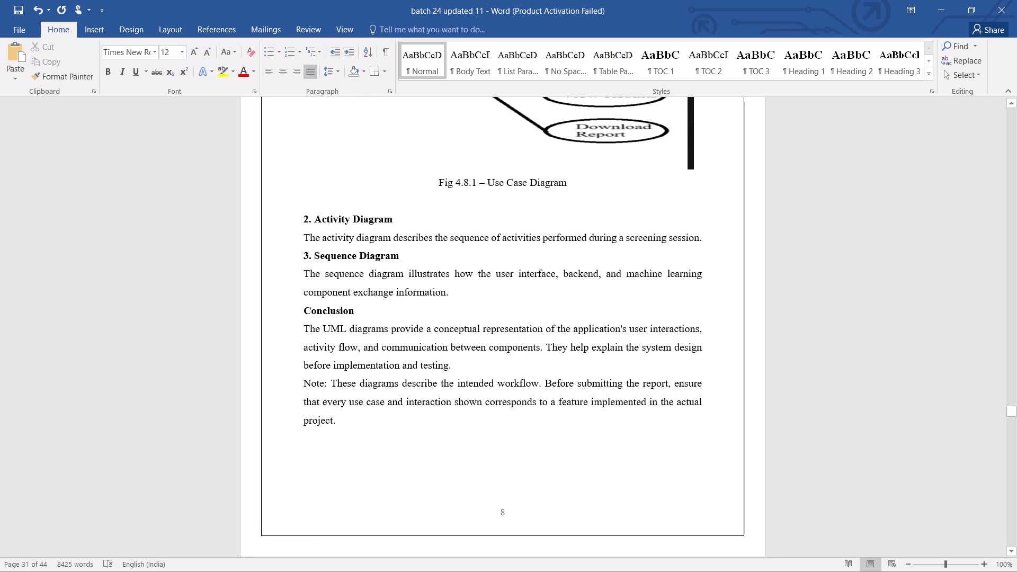
# Insert twenty blank lines after the activity diagram description, making room for the diagram above "3. Sequence Diagram".
pyautogui.click(710, 238)
pyautogui.press('Return')
pyautogui.press('Return')
pyautogui.press('Return')
pyautogui.press('Return')
pyautogui.press('Return')
pyautogui.press('Return')
pyautogui.press('Return')
pyautogui.press('Return')
pyautogui.press('Return')
pyautogui.press('Return')
pyautogui.press('Return')
pyautogui.press('Return')
pyautogui.press('Return')
pyautogui.press('Return')
pyautogui.press('Return')
pyautogui.press('Return')
pyautogui.press('Return')
pyautogui.press('Return')
pyautogui.press('Return')
pyautogui.press('Return')
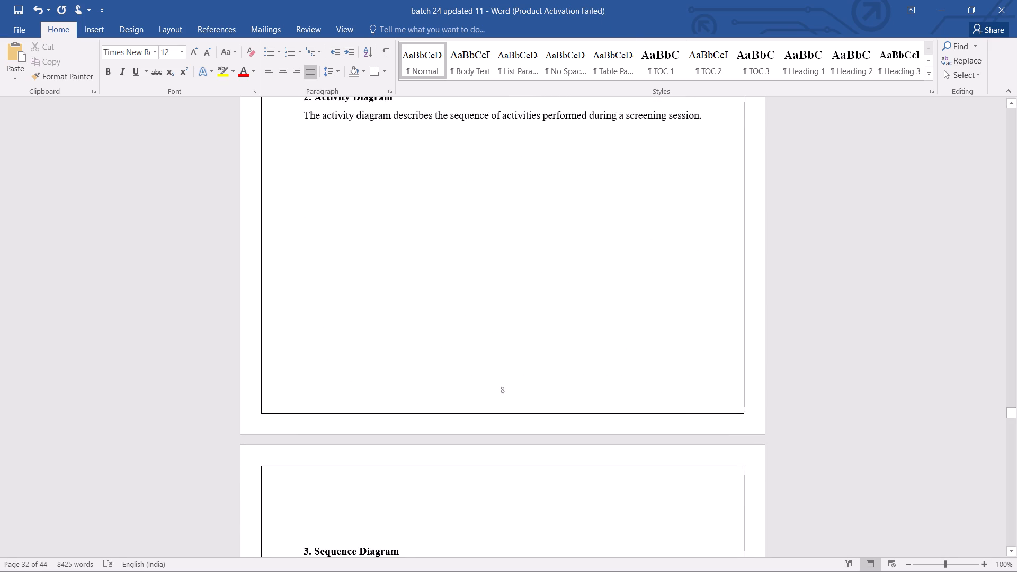
# Insert the picture "WhatsApp Image 2026-10-30 at 7.59.07 PM (4)" on a new line below the activity diagram description.
pyautogui.click(717, 115)
pyautogui.press('Return')
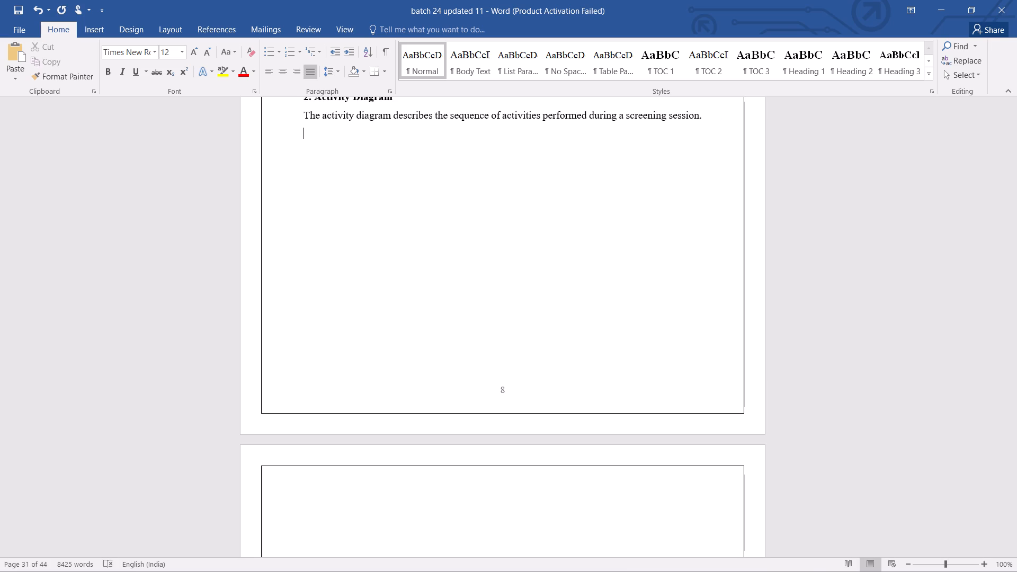
pyautogui.click(83, 35)
pyautogui.click(132, 65)
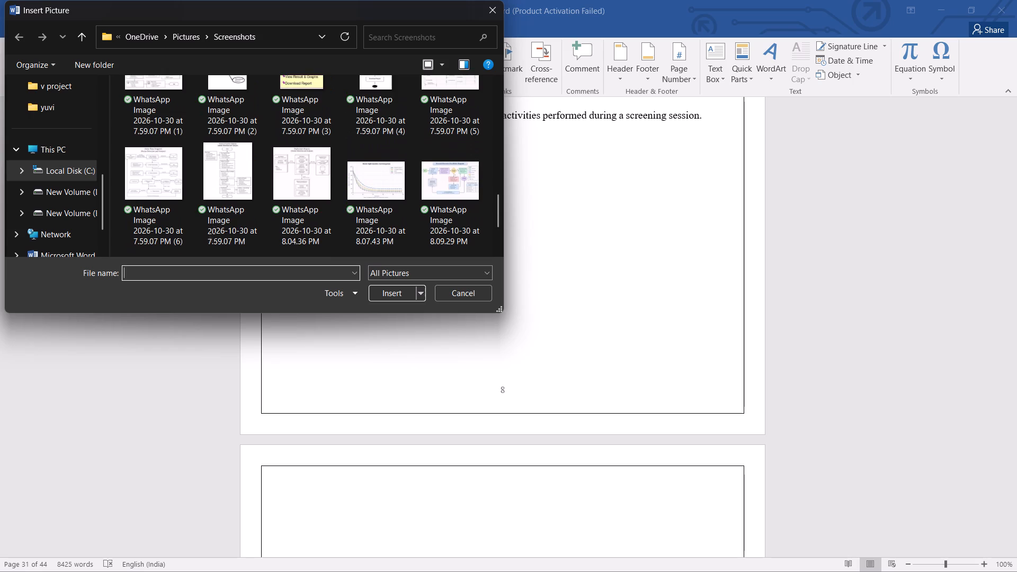
pyautogui.click(380, 141)
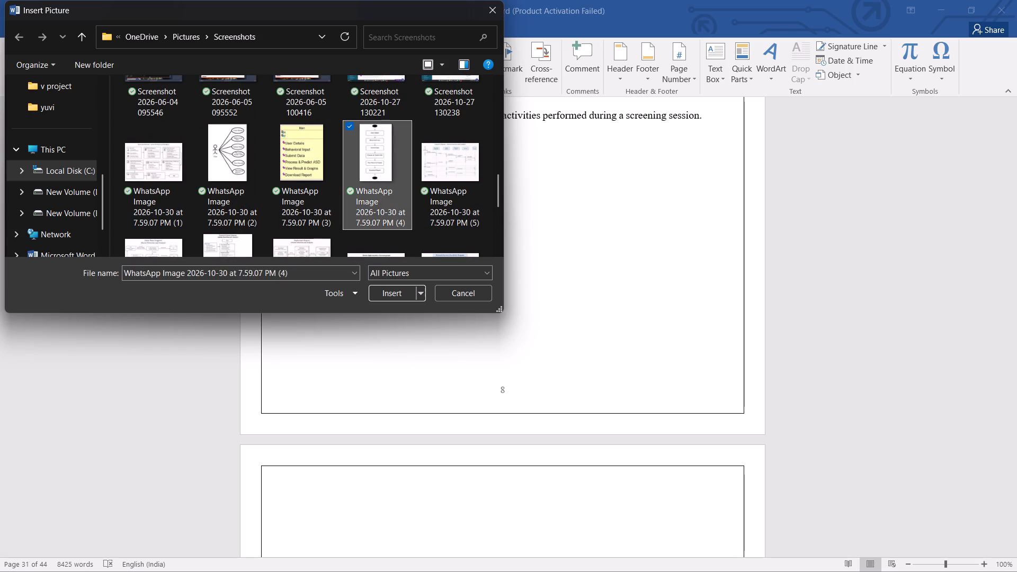
pyautogui.click(379, 285)
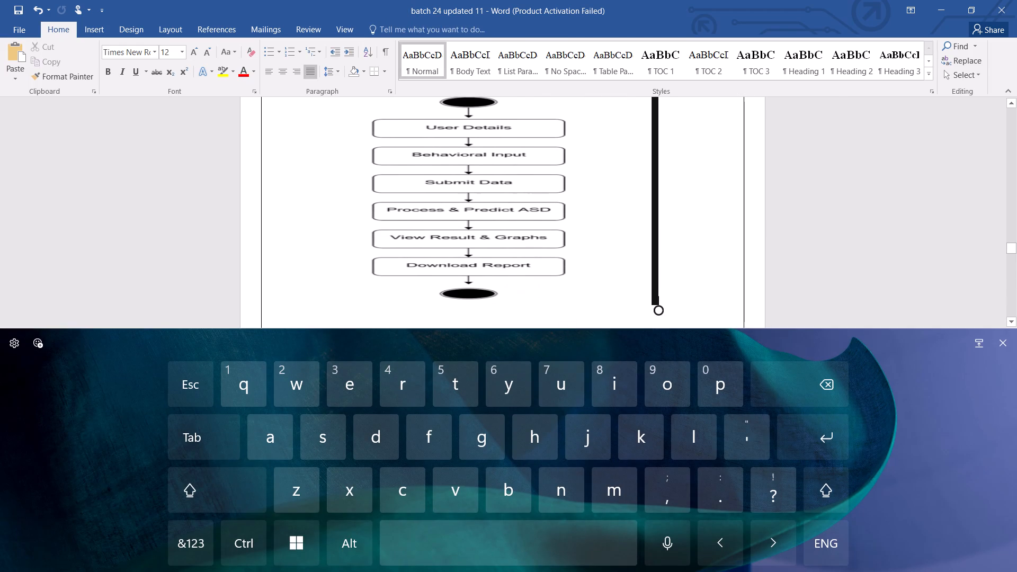
# Start a new line directly below the inserted activity diagram image.
pyautogui.press('Return')
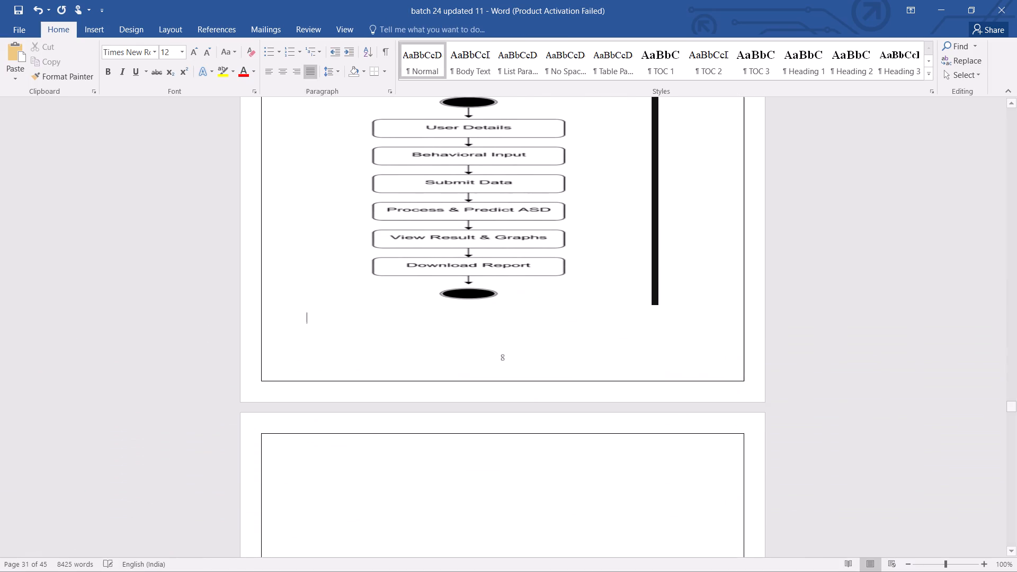
# Add the centred caption "Fig 4.8.2 – Activity Diagram" below the activity diagram.
pyautogui.write('Fig')
pyautogui.press('space')
pyautogui.press('4')
pyautogui.write('.8.2 -')
pyautogui.press('space')
pyautogui.hotkey('shift', 'a')
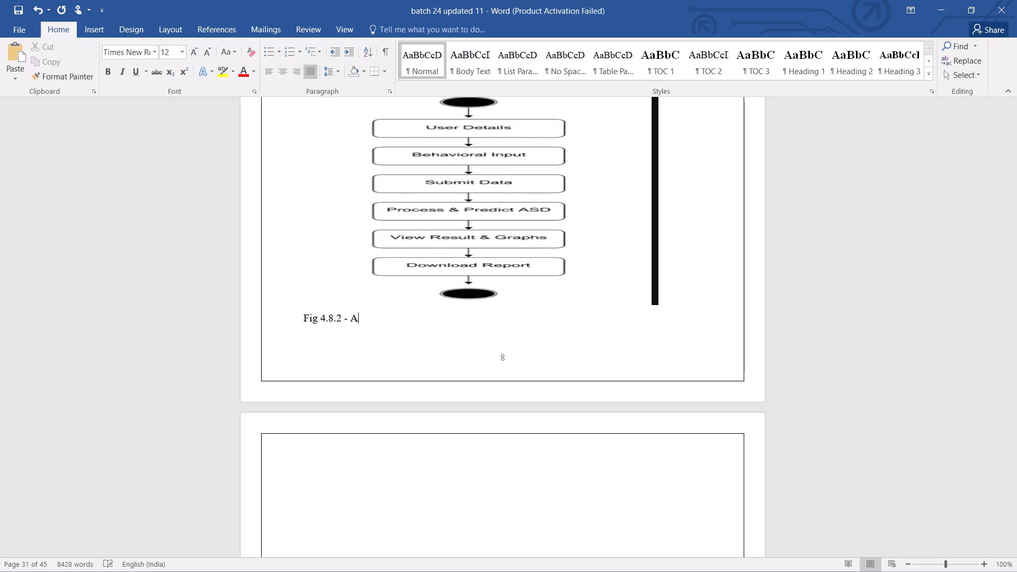
pyautogui.write('ctivity Diagram')
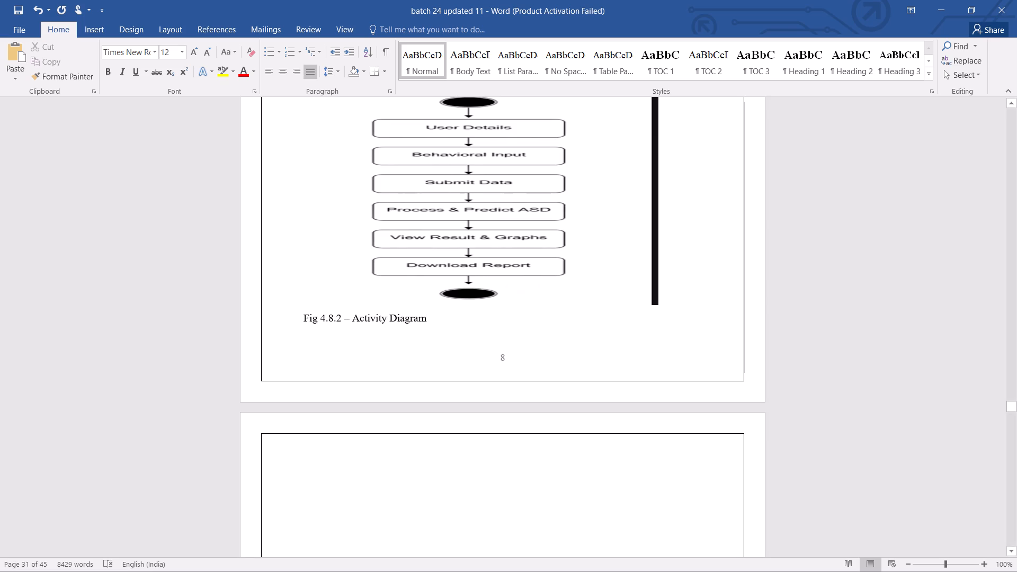
pyautogui.moveTo(431, 320); pyautogui.dragTo(293, 330)
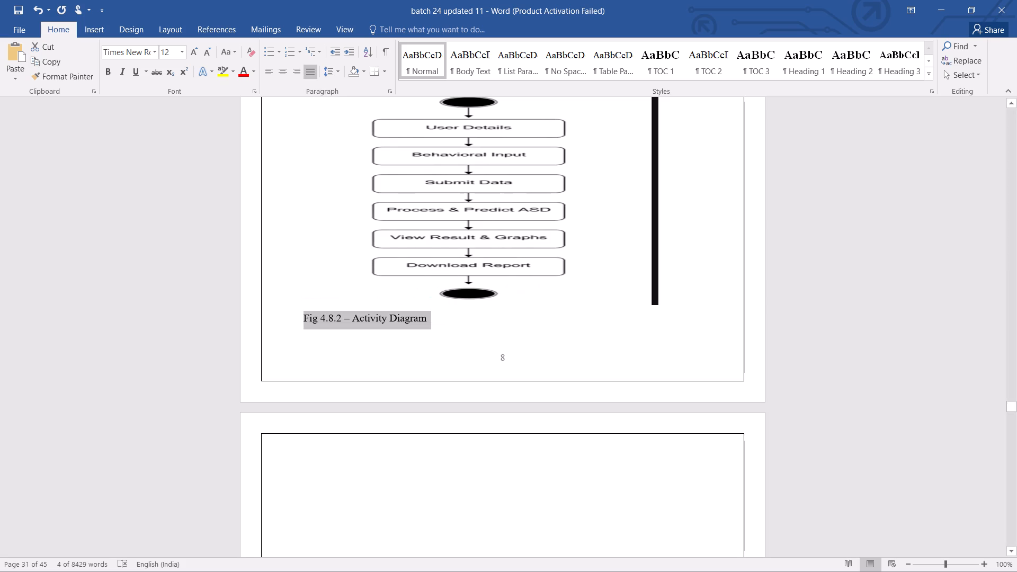
pyautogui.click(279, 67)
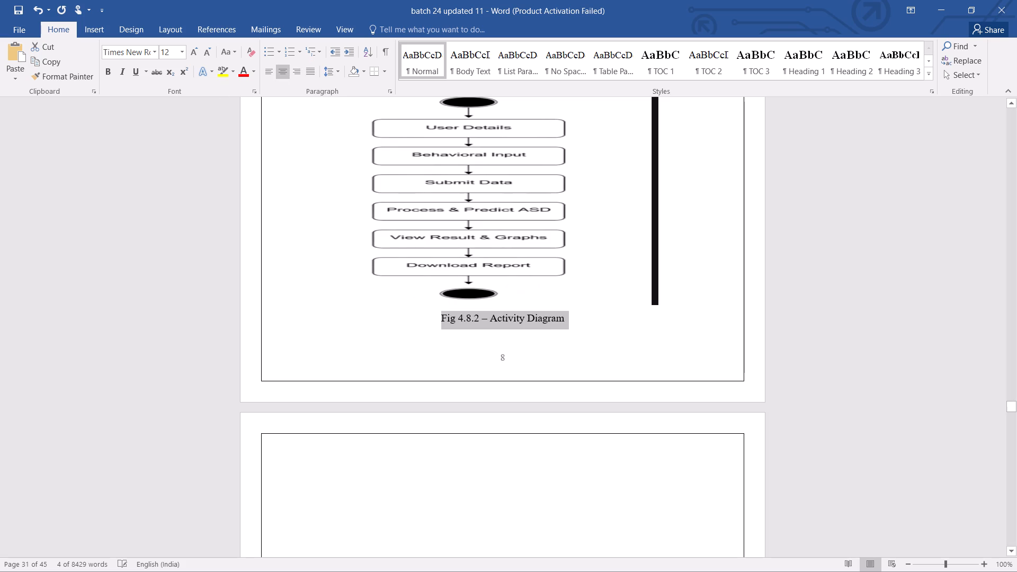
pyautogui.click(138, 221)
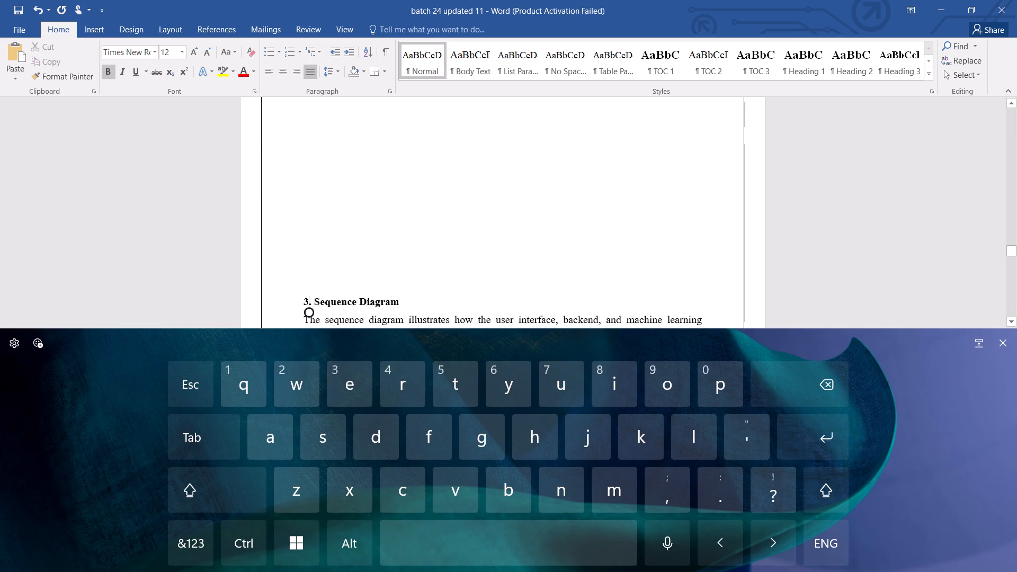
# Remove the surplus blank lines between the Fig 4.8.2 caption and the heading "3. Sequence Diagram", keeping the heading on its own line.
pyautogui.press('BackSpace')
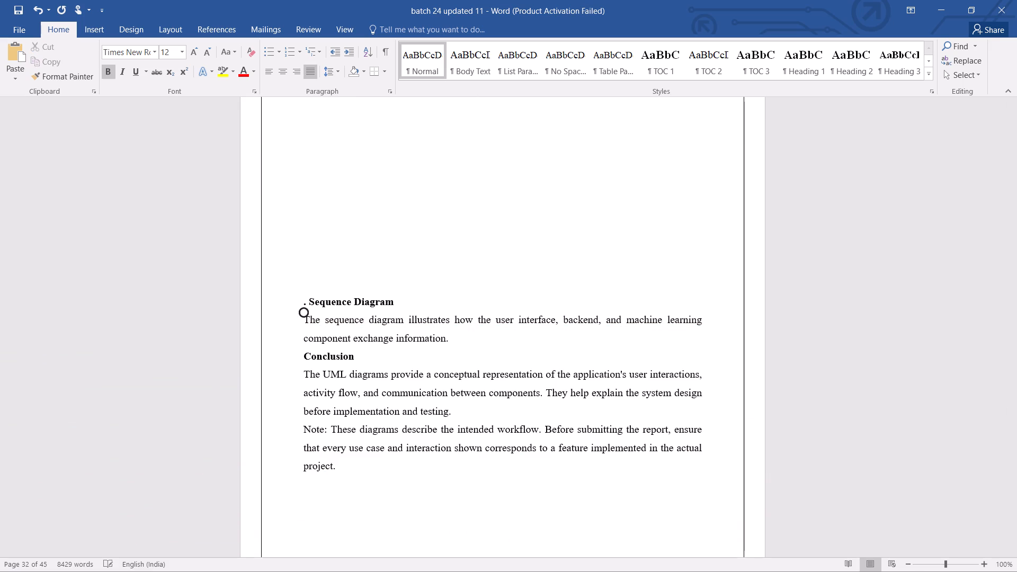
pyautogui.press('3')
pyautogui.press('Left')
pyautogui.press('BackSpace')
pyautogui.press('BackSpace')
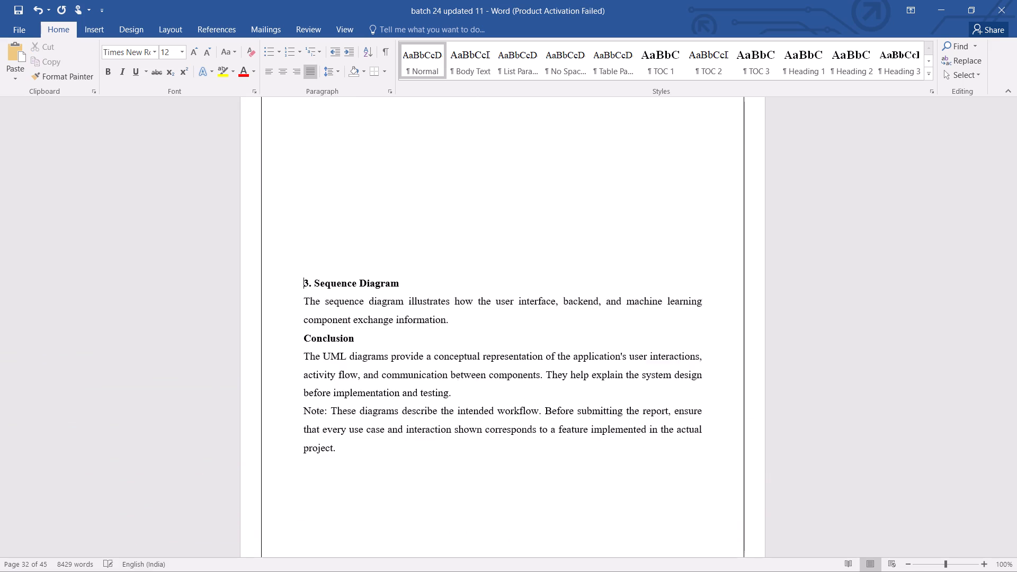
pyautogui.press('BackSpace')
pyautogui.press('BackSpace')
pyautogui.press('BackSpace')
pyautogui.press('BackSpace')
pyautogui.press('BackSpace')
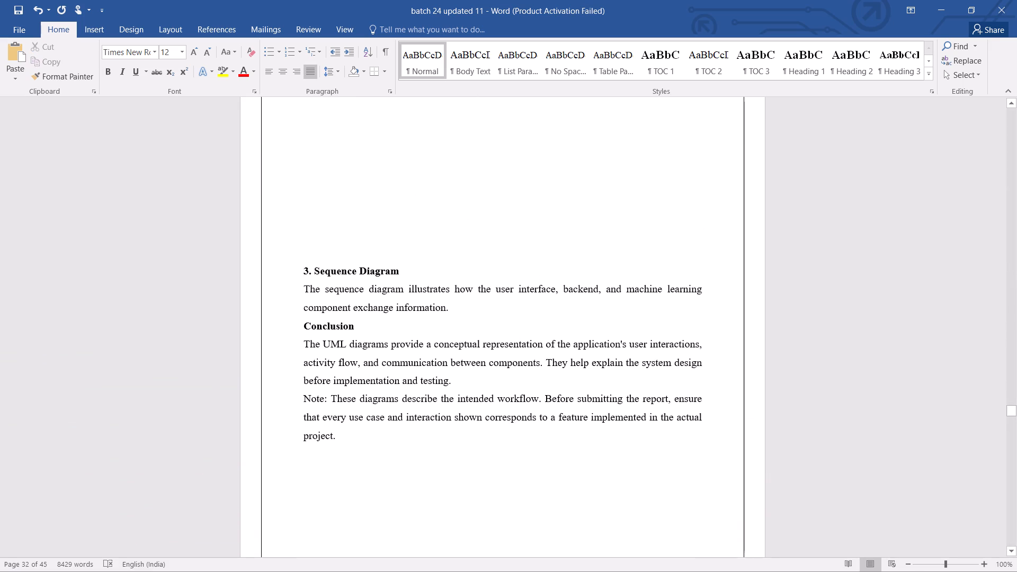
pyautogui.press('BackSpace')
pyautogui.press('BackSpace')
pyautogui.press('BackSpace')
pyautogui.press('BackSpace')
pyautogui.press('BackSpace')
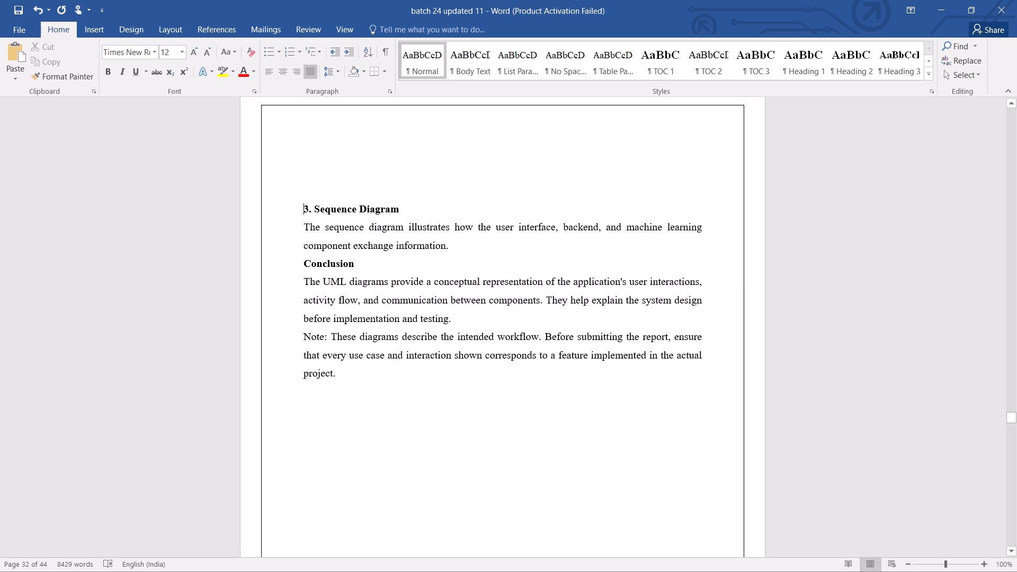
pyautogui.press('BackSpace')
pyautogui.press('BackSpace')
pyautogui.press('BackSpace')
pyautogui.press('BackSpace')
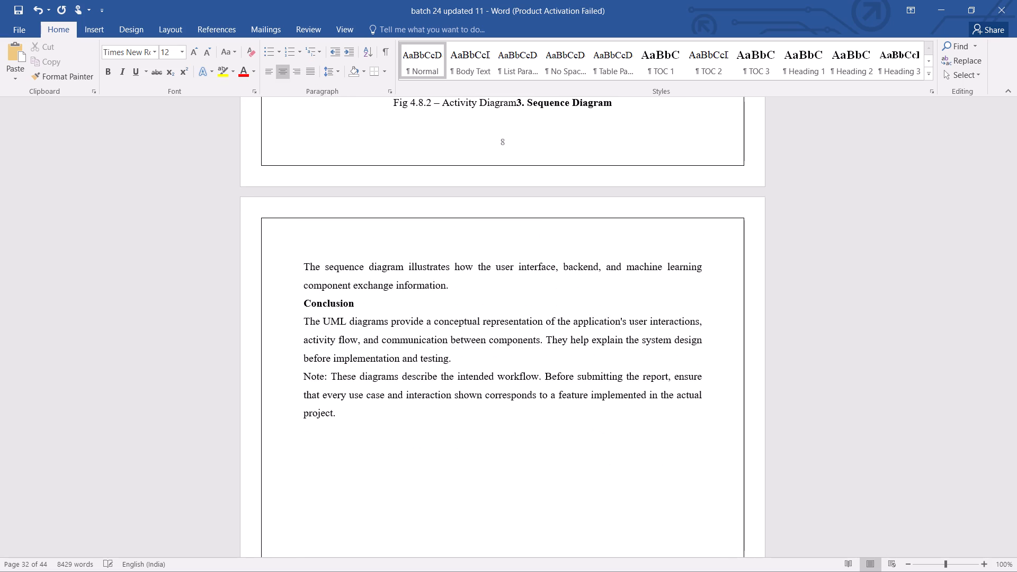
pyautogui.press('Return')
pyautogui.press('BackSpace')
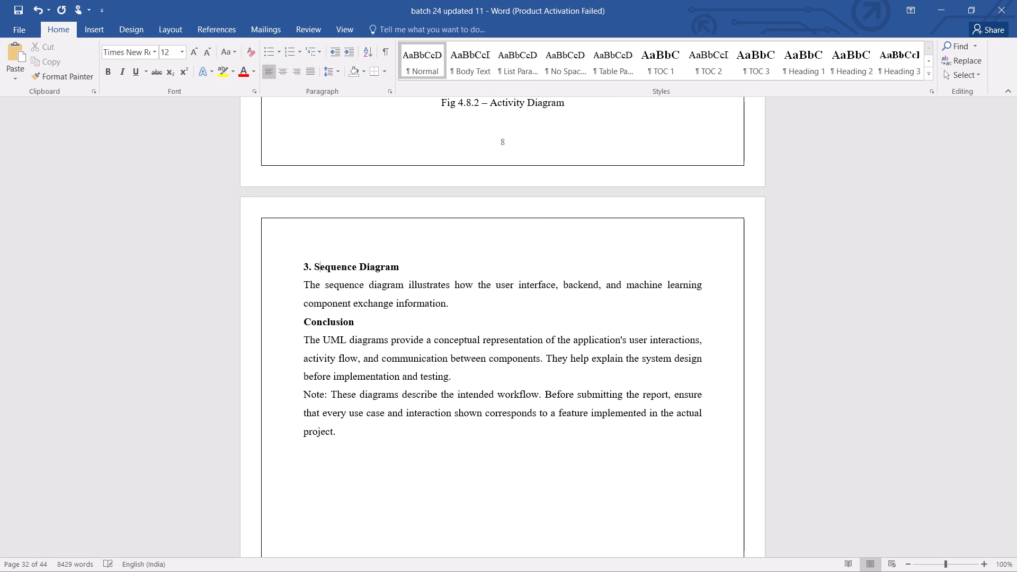
# Insert twenty-two blank lines after the sequence diagram description, making room for the diagram above the heading "Conclusion".
pyautogui.click(452, 305)
pyautogui.press('Return')
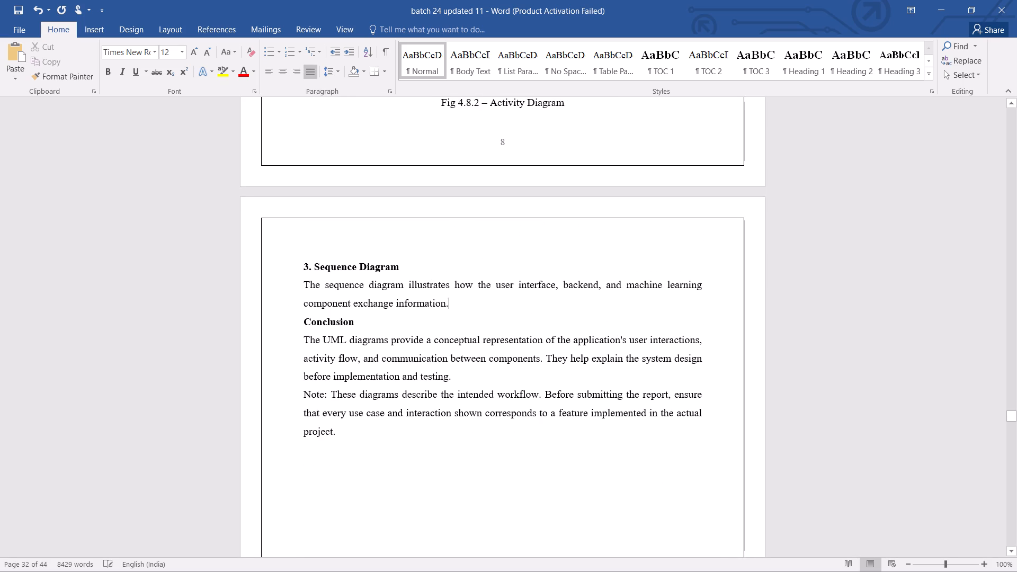
pyautogui.press('Return')
pyautogui.press('Return')
pyautogui.press('Return')
pyautogui.press('Return')
pyautogui.press('Return')
pyautogui.press('Return')
pyautogui.press('Return')
pyautogui.press('Return')
pyautogui.press('Return')
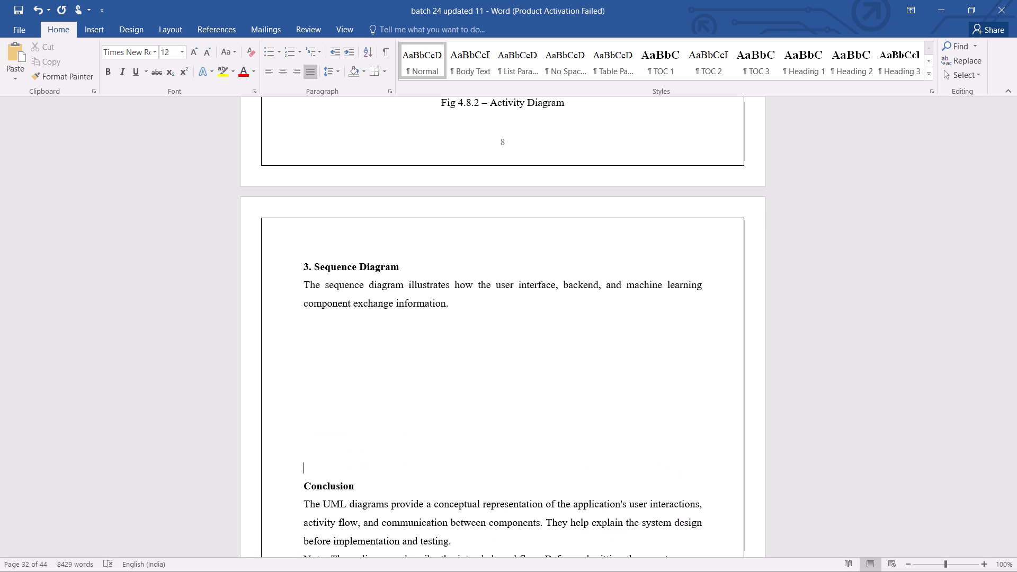
pyautogui.press('Return')
pyautogui.press('Return')
pyautogui.press('Return')
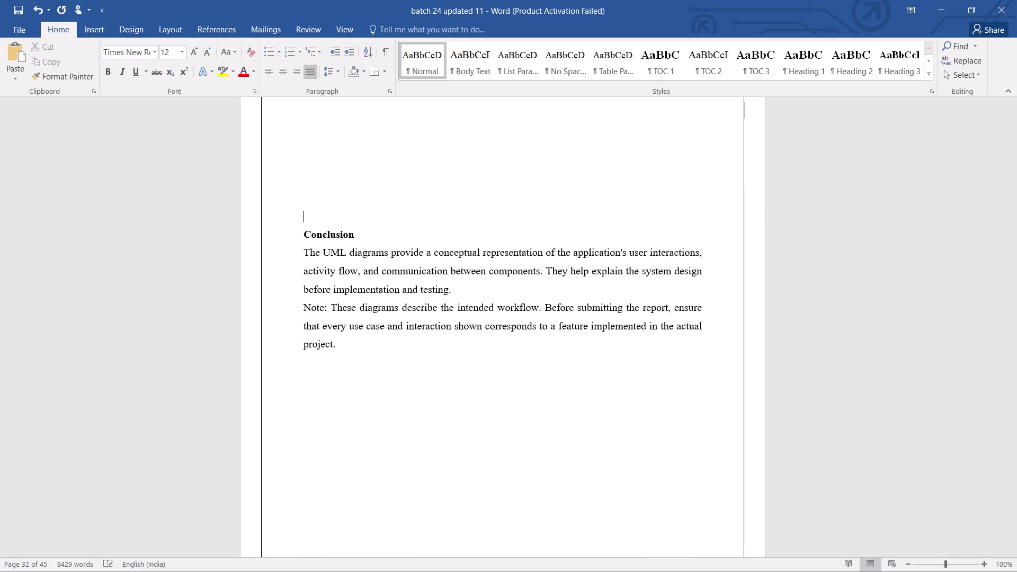
pyautogui.press('Return')
pyautogui.press('Return')
pyautogui.press('Return')
pyautogui.press('Return')
pyautogui.press('Return')
pyautogui.press('Return')
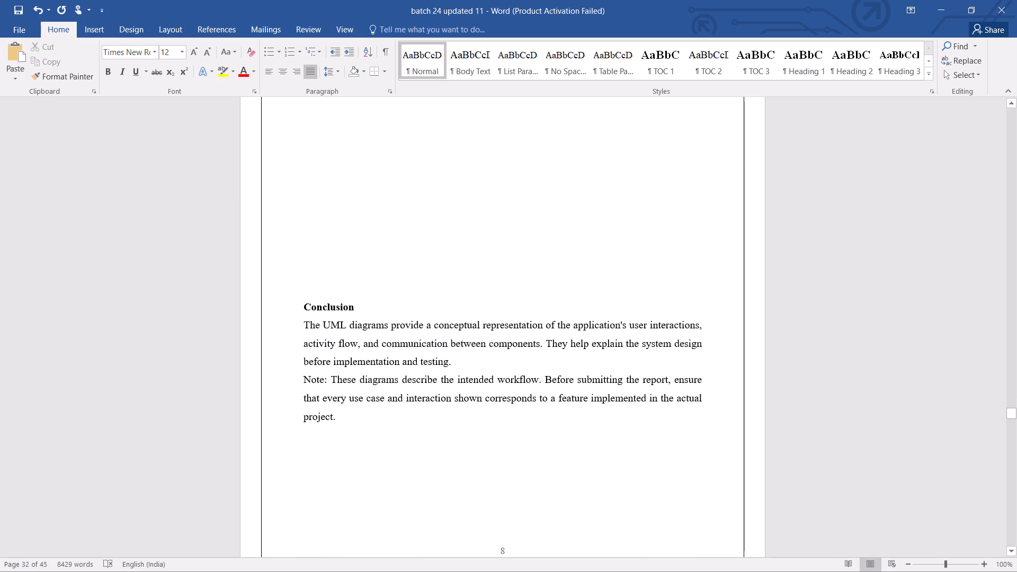
pyautogui.press('Return')
pyautogui.press('Return')
pyautogui.press('Return')
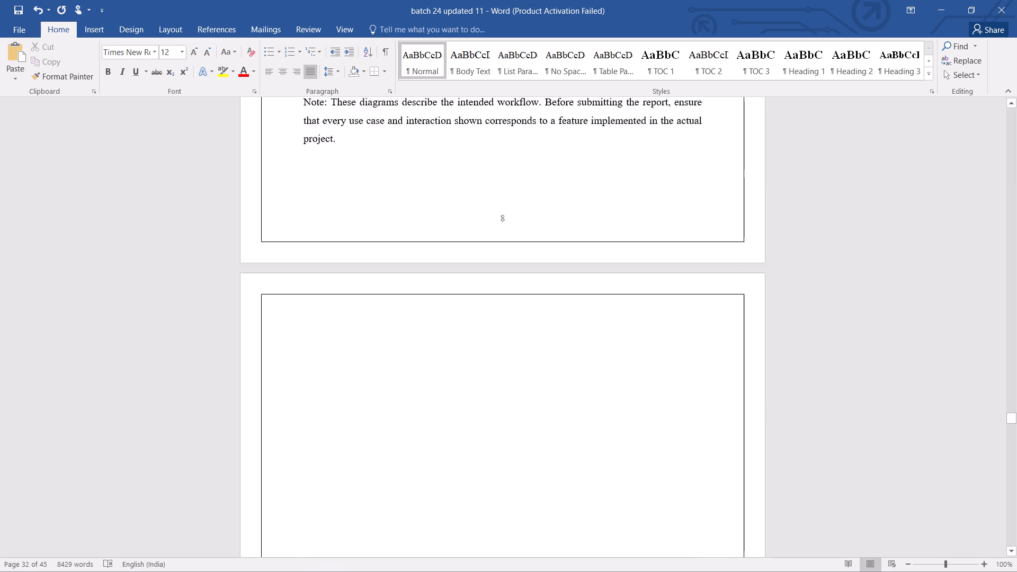
# Insert the picture "WhatsApp Image 2026-10-30 at 7.59.07 PM (5)" from Screenshots in the blank space below the sequence diagram description.
pyautogui.click(322, 191)
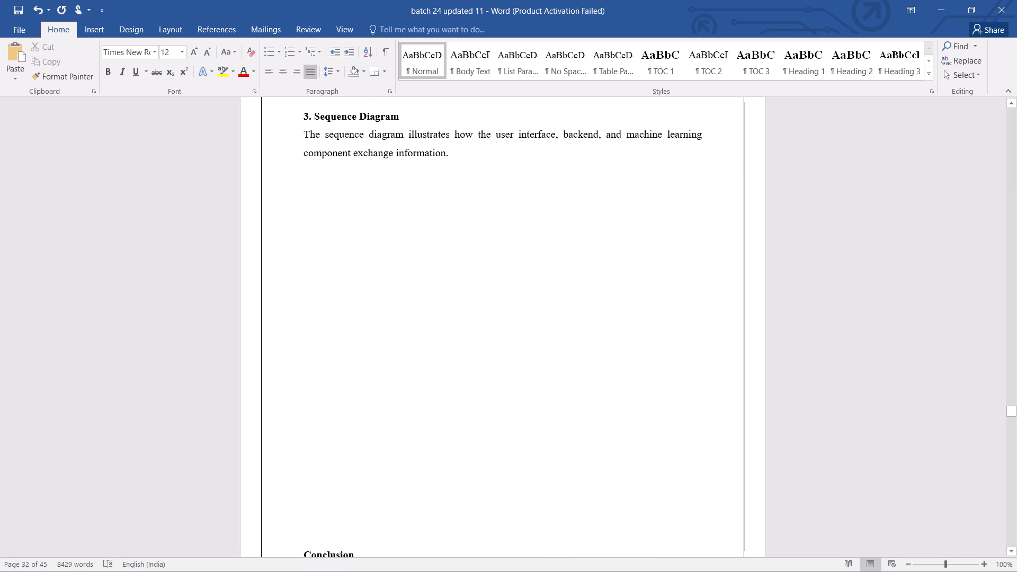
pyautogui.click(102, 34)
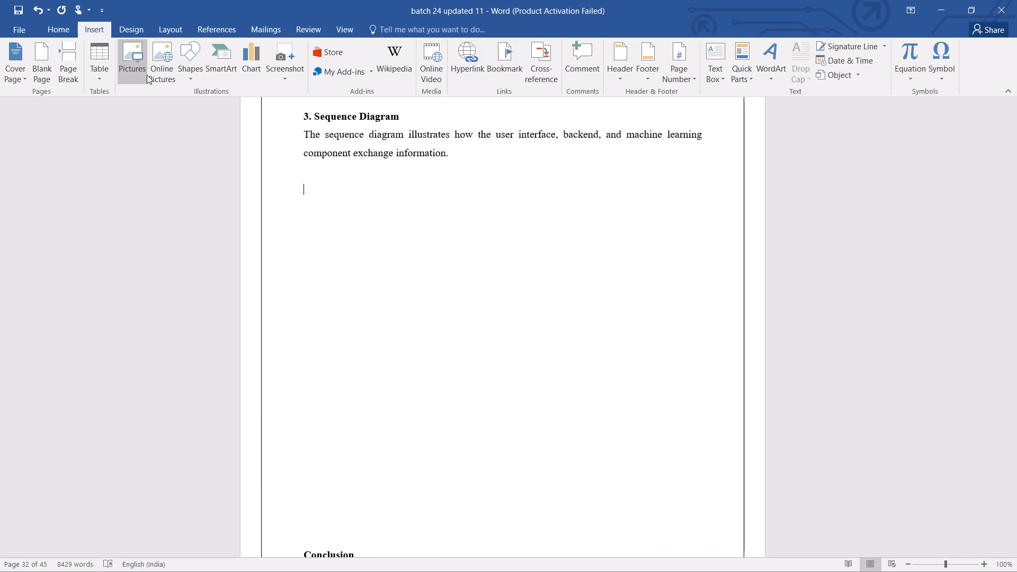
pyautogui.click(140, 71)
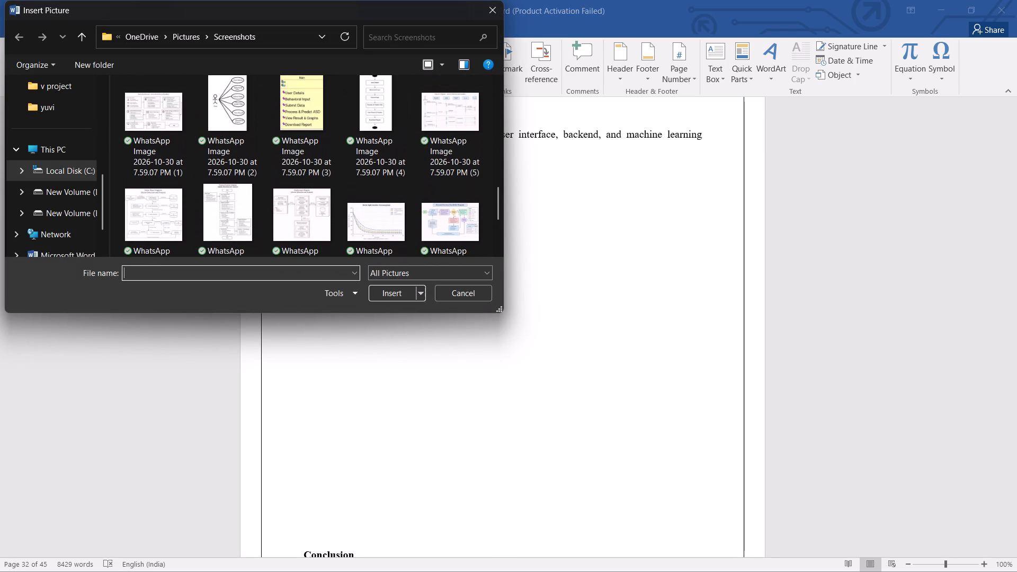
pyautogui.click(433, 102)
pyautogui.click(380, 293)
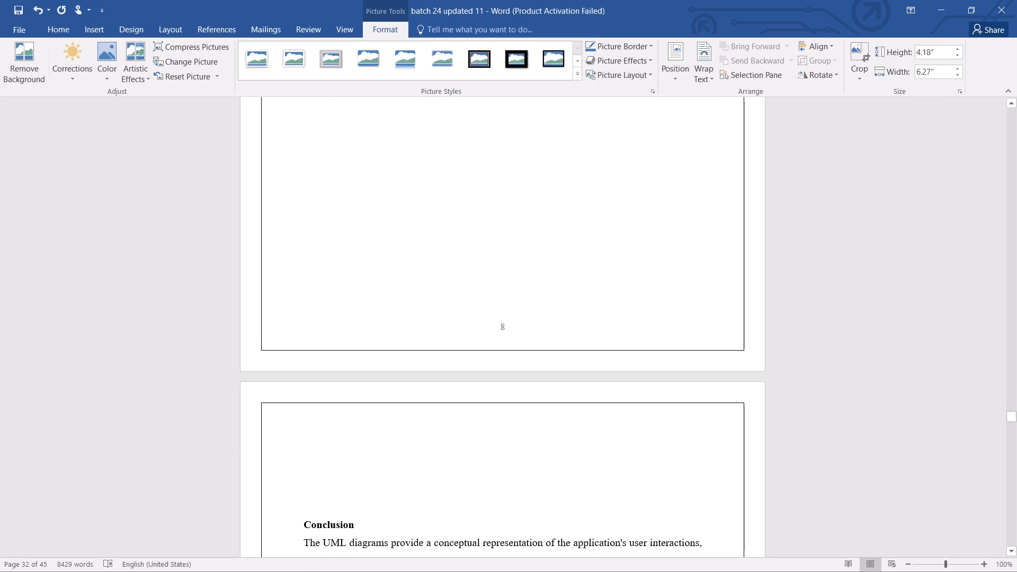
# Remove seventeen surplus blank lines between the sequence diagram and the heading "Conclusion", leaving a small gap for a caption.
pyautogui.click(298, 520)
pyautogui.press('BackSpace')
pyautogui.press('BackSpace')
pyautogui.press('BackSpace')
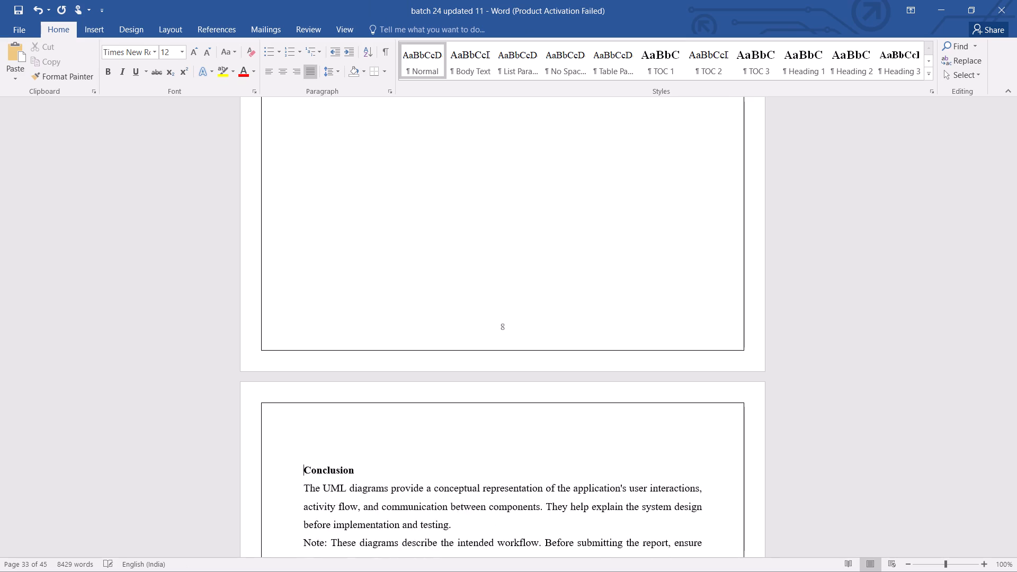
pyautogui.press('BackSpace')
pyautogui.press('BackSpace')
pyautogui.press('BackSpace')
pyautogui.press('BackSpace')
pyautogui.press('BackSpace')
pyautogui.press('BackSpace')
pyautogui.press('BackSpace')
pyautogui.press('BackSpace')
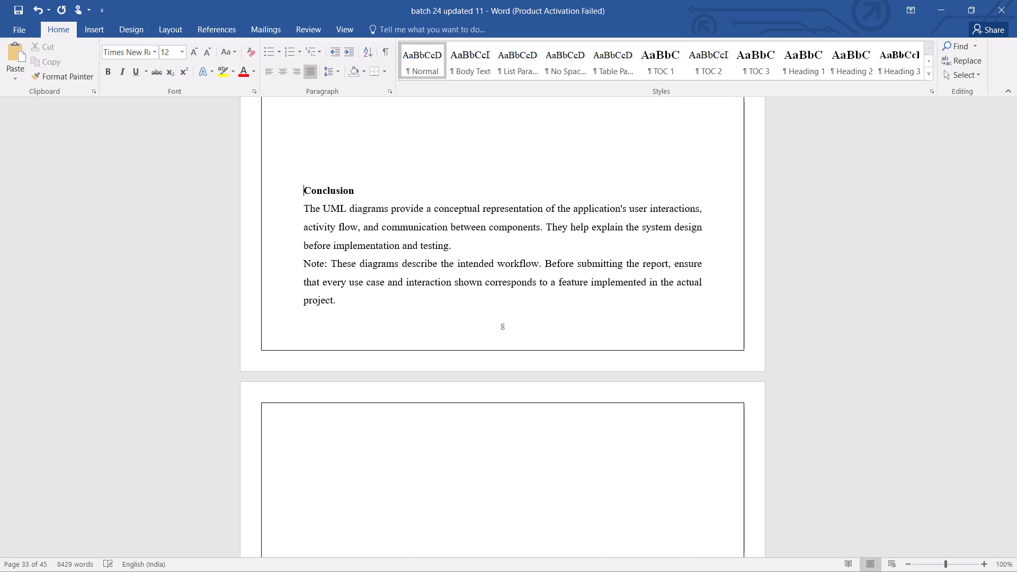
pyautogui.press('BackSpace')
pyautogui.press('BackSpace')
pyautogui.press('BackSpace')
pyautogui.press('BackSpace')
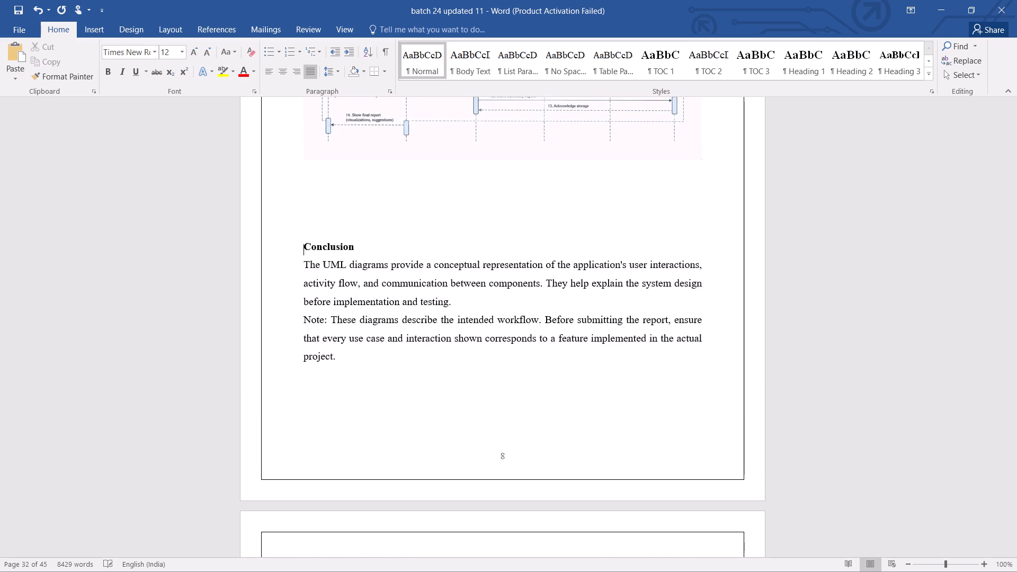
pyautogui.press('BackSpace')
pyautogui.press('BackSpace')
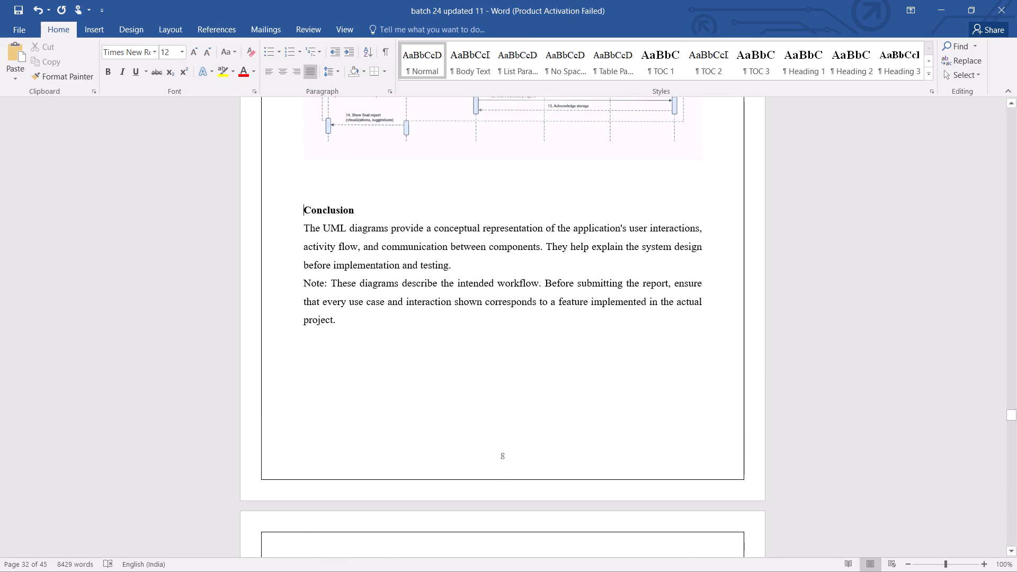
# Add the caption "Fig 4.8.3 – Sequence Diagram" on a new line below the sequence diagram.
pyautogui.click(708, 154)
pyautogui.press('Return')
pyautogui.hotkey('shift', 'f')
pyautogui.write('ig')
pyautogui.press('space')
pyautogui.press('4')
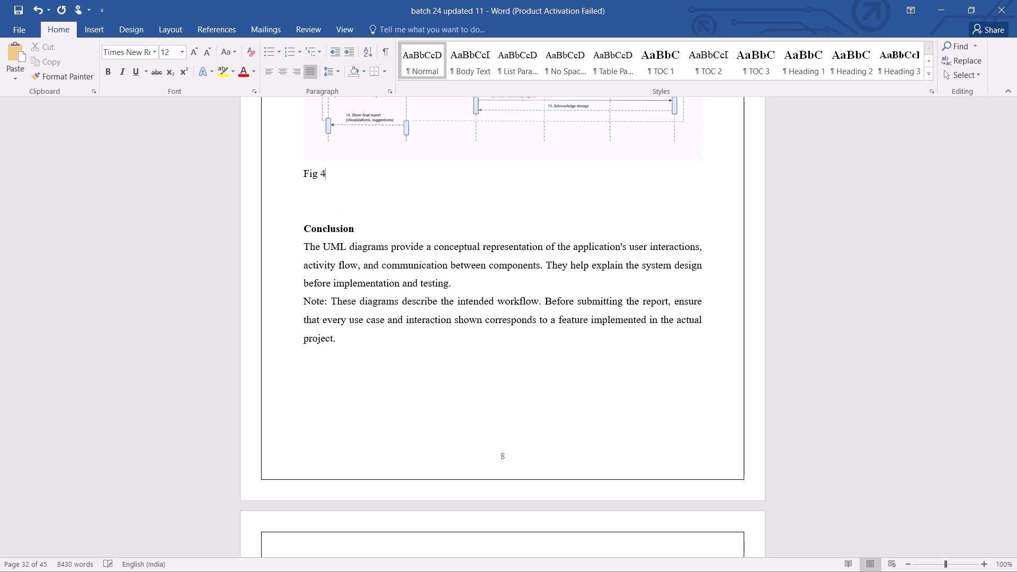
pyautogui.press('.')
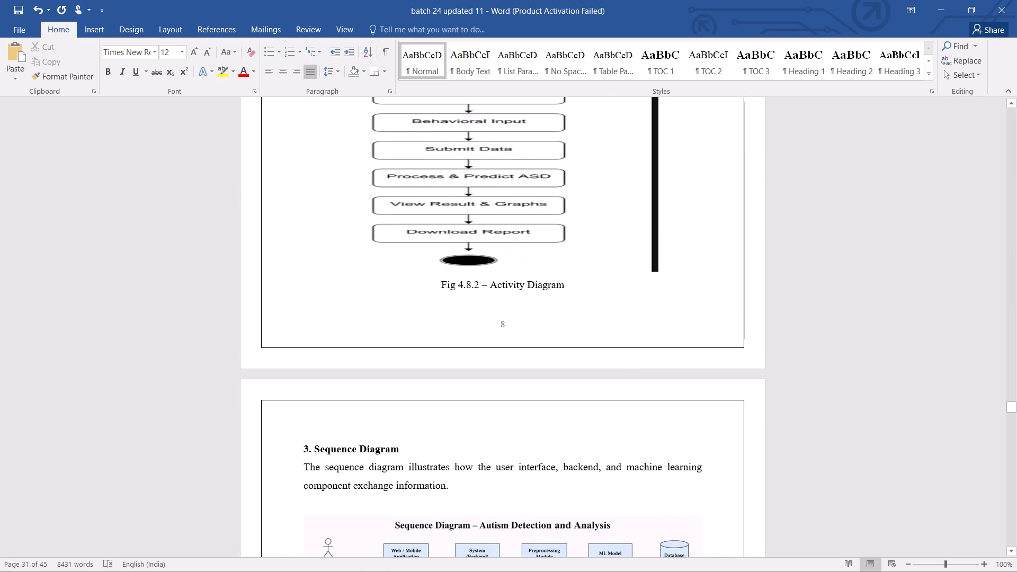
pyautogui.press('8')
pyautogui.press('.')
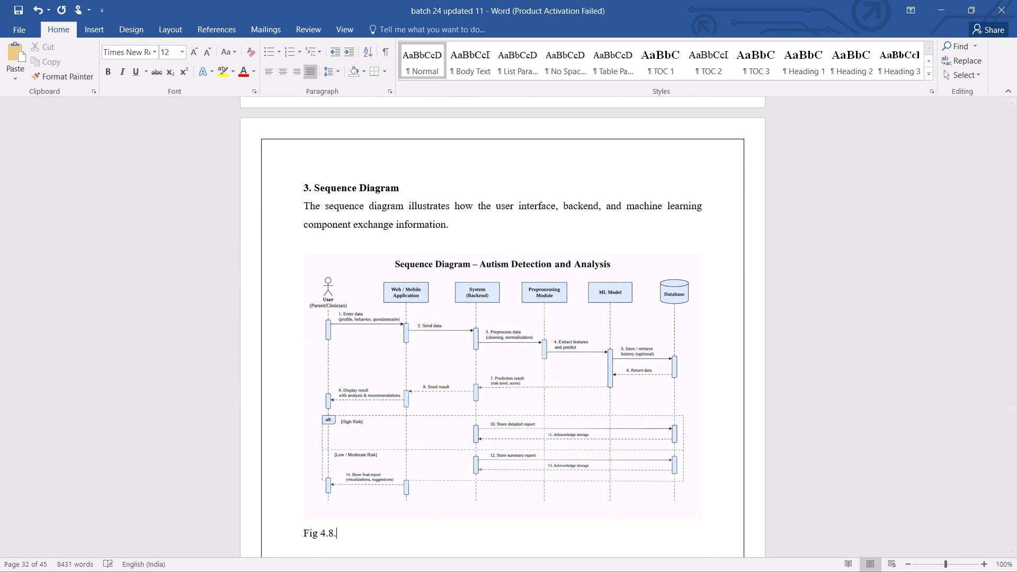
pyautogui.press('3')
pyautogui.press('space')
pyautogui.write('-')
pyautogui.press('space')
pyautogui.write('Sequence Diagram')
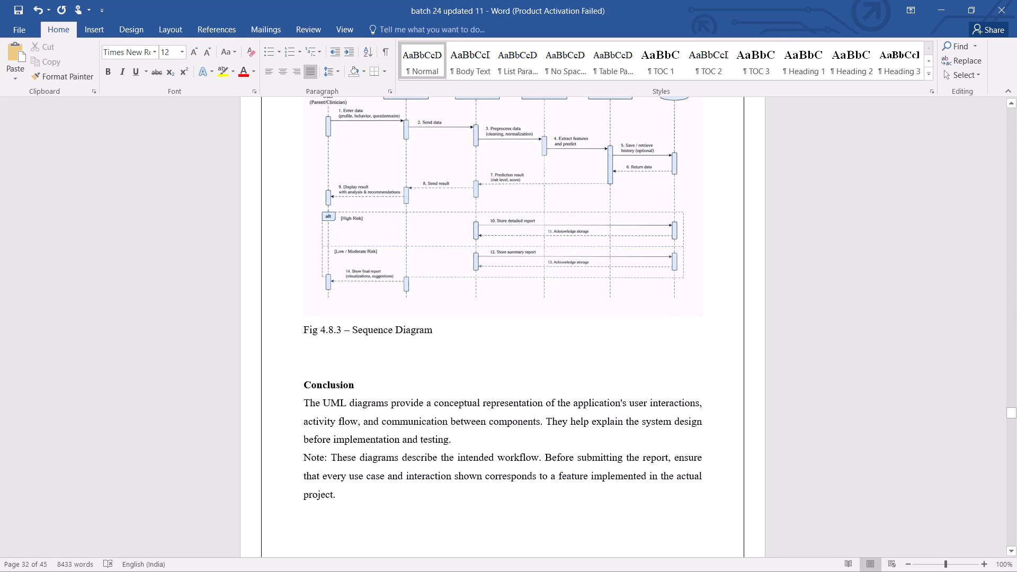
# Centre the "Fig 4.8.3 – Sequence Diagram" caption.
pyautogui.moveTo(434, 326); pyautogui.dragTo(301, 329)
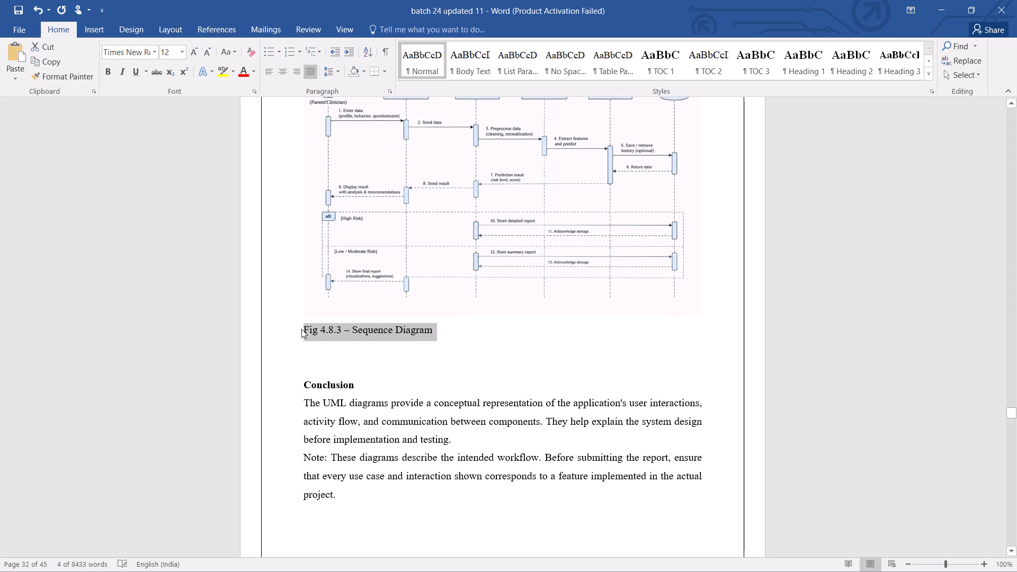
pyautogui.click(288, 79)
pyautogui.click(288, 68)
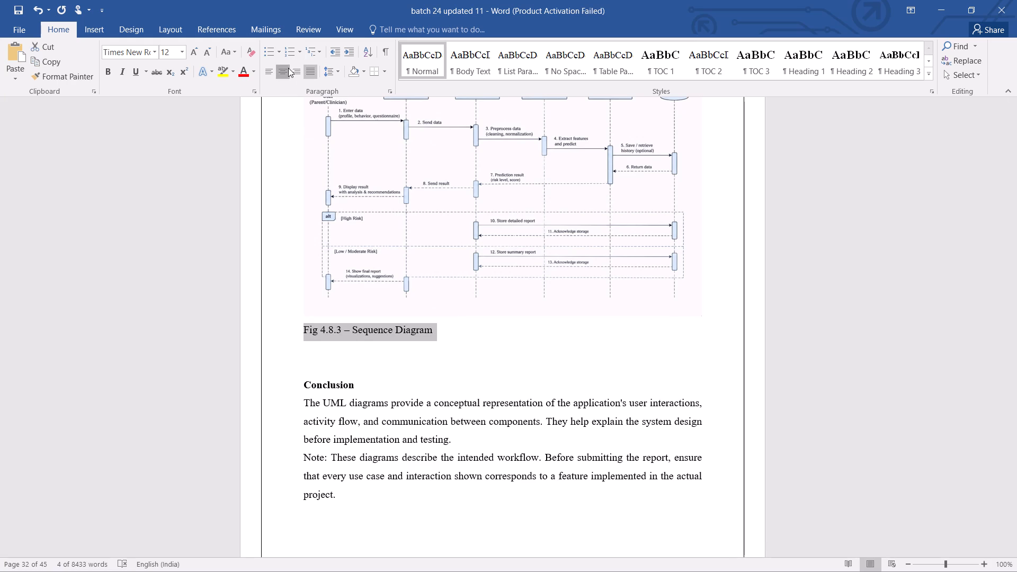
# Remove one blank line between the Fig 4.8.3 caption and the heading "Conclusion".
pyautogui.click(304, 381)
pyautogui.press('BackSpace')
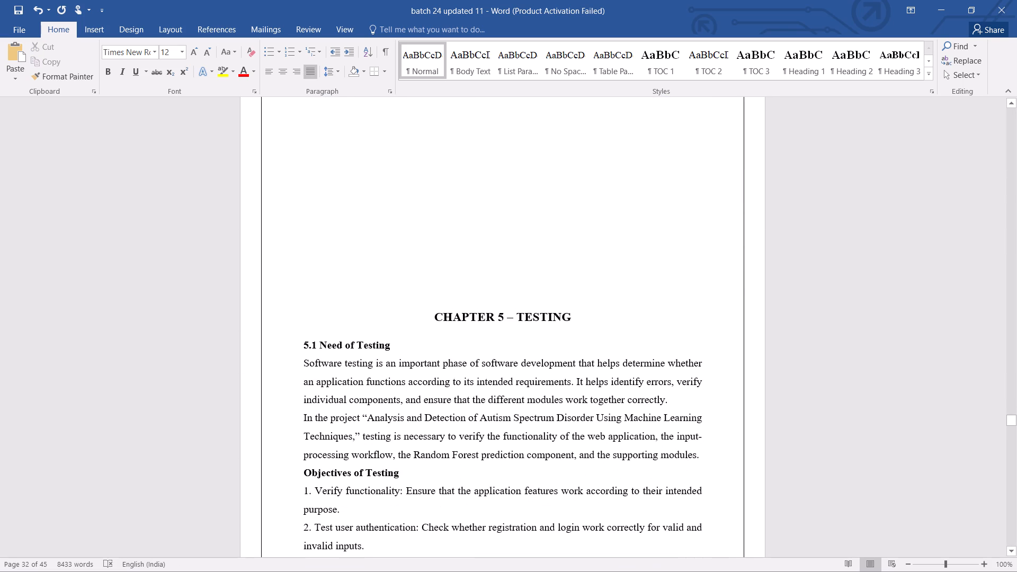
# Remove the surplus blank lines above the heading "CHAPTER 5 – TESTING", keeping the chapter at the top of its page.
pyautogui.click(300, 281)
pyautogui.press('BackSpace')
pyautogui.press('BackSpace')
pyautogui.press('BackSpace')
pyautogui.press('BackSpace')
pyautogui.press('BackSpace')
pyautogui.press('BackSpace')
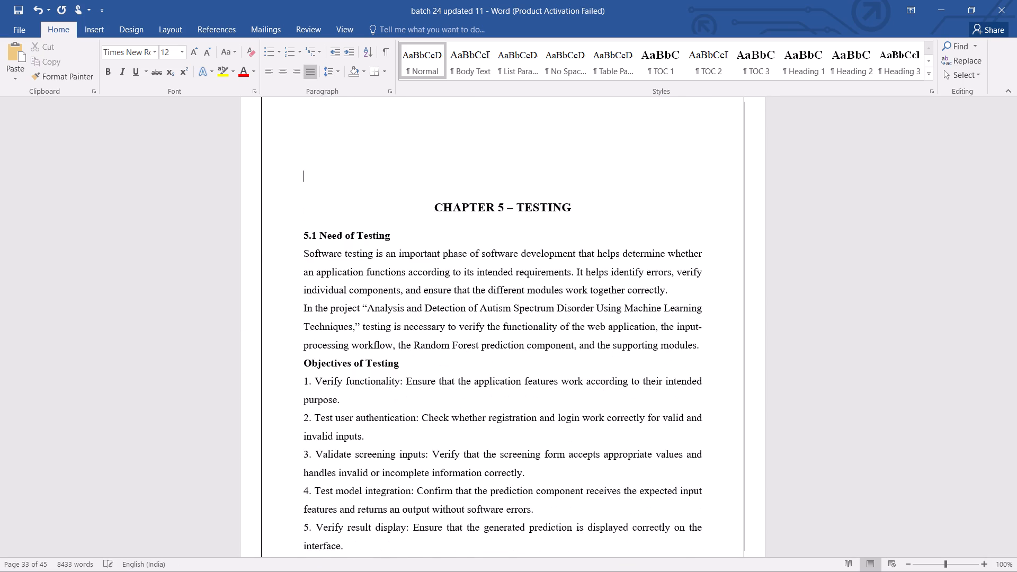
pyautogui.press('BackSpace')
pyautogui.press('BackSpace')
pyautogui.press('BackSpace')
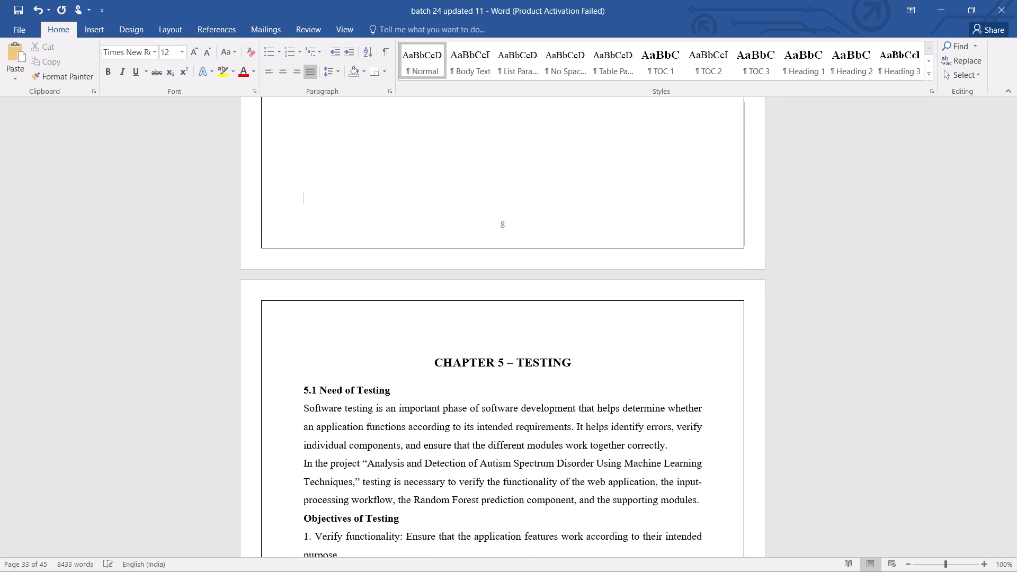
pyautogui.press('BackSpace')
pyautogui.press('BackSpace')
pyautogui.press('Return')
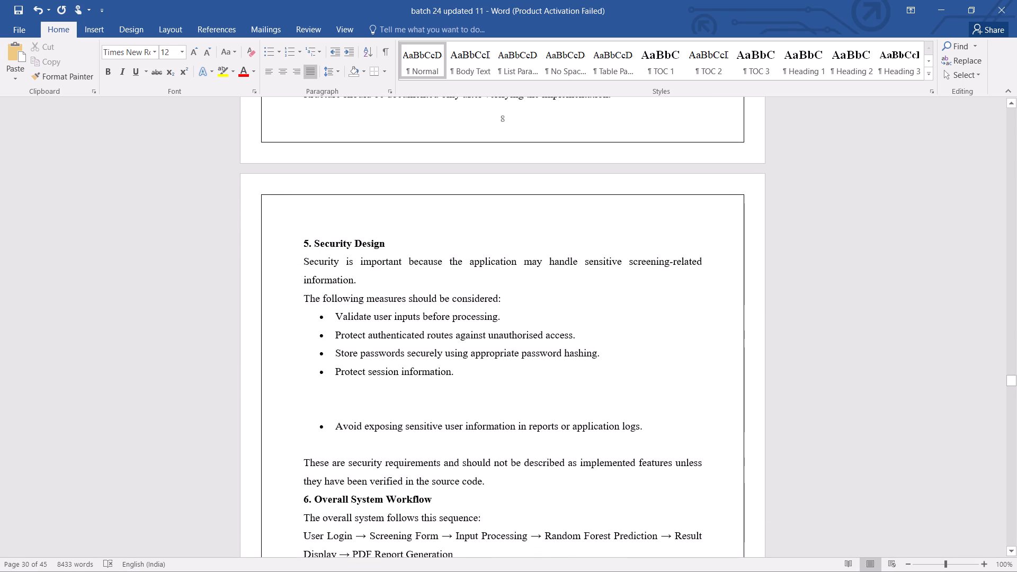
# Remove the blank gap between the last two bullets of "5. Security Design", above "Avoid exposing sensitive user information".
pyautogui.click(322, 414)
pyautogui.press('BackSpace')
pyautogui.press('BackSpace')
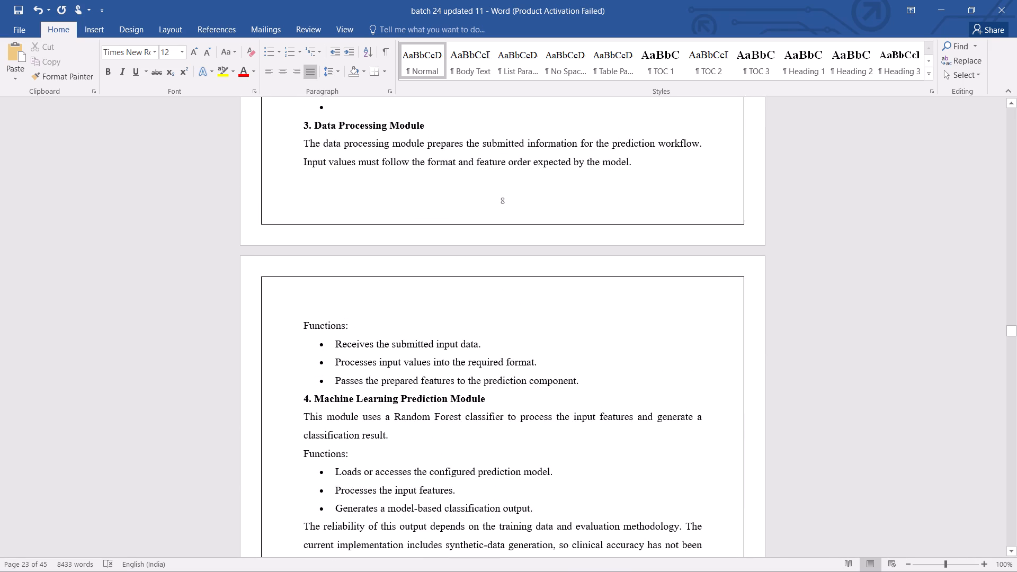
pyautogui.click(584, 383)
pyautogui.press('Return')
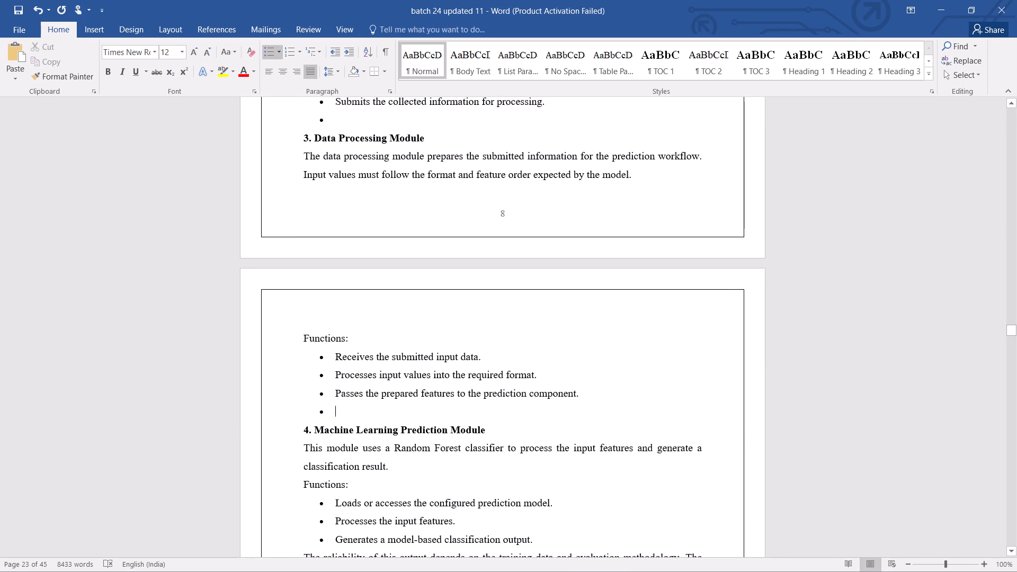
pyautogui.press('BackSpace')
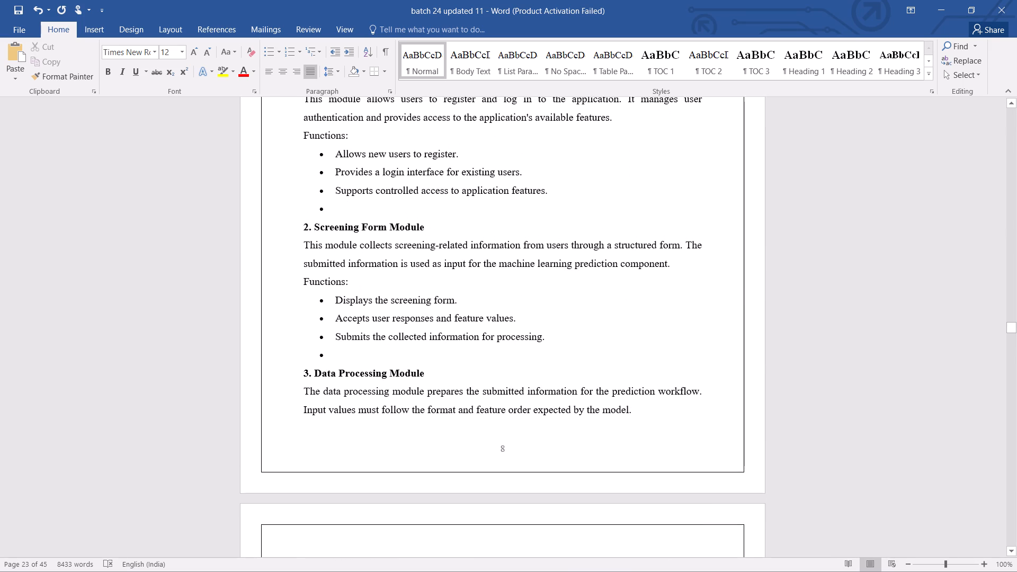
# Remove the empty bullets above the headings "3. Data Processing Module" and "2. Screening Form Module".
pyautogui.click(324, 358)
pyautogui.press('BackSpace')
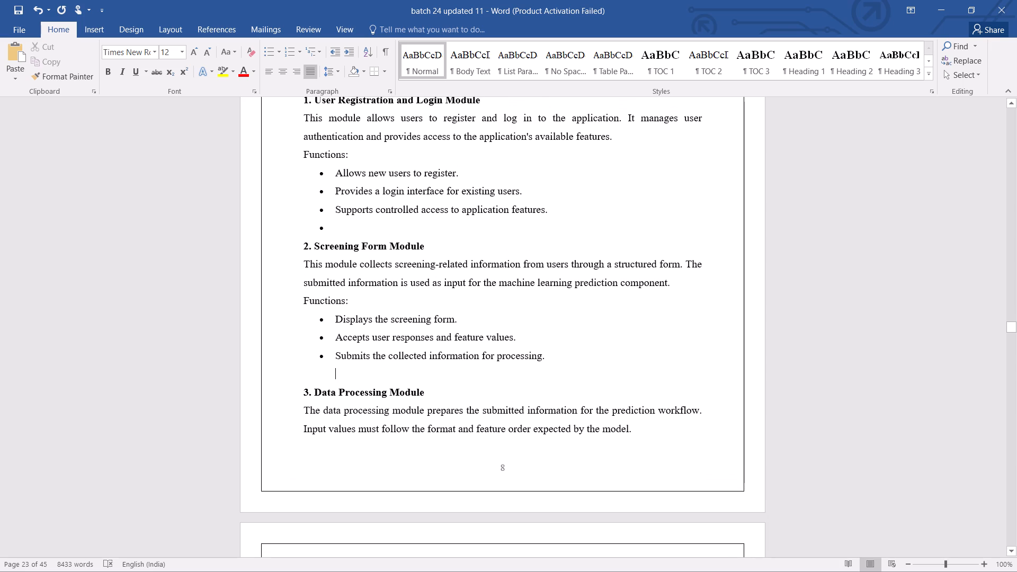
pyautogui.click(329, 309)
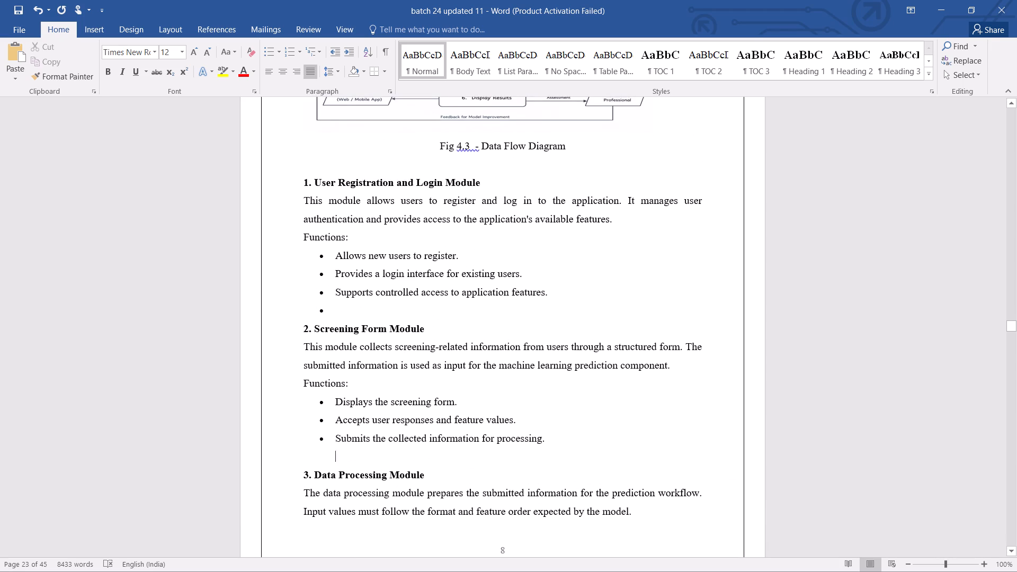
pyautogui.press('BackSpace')
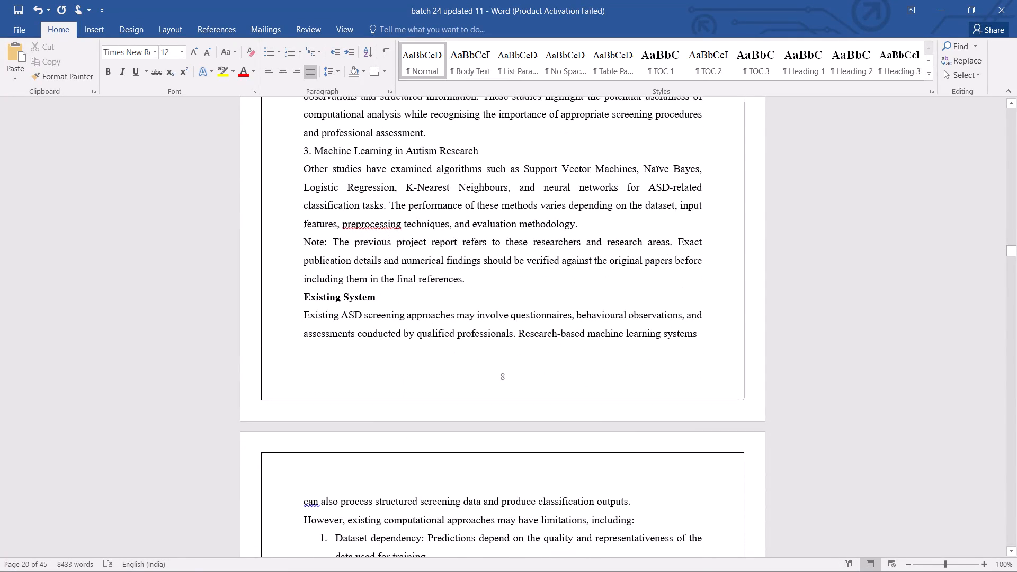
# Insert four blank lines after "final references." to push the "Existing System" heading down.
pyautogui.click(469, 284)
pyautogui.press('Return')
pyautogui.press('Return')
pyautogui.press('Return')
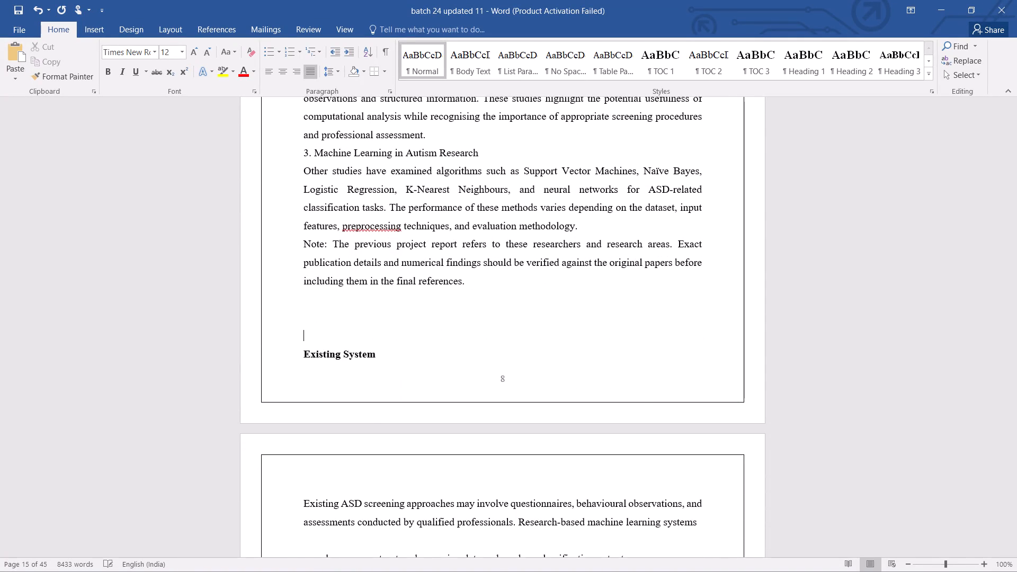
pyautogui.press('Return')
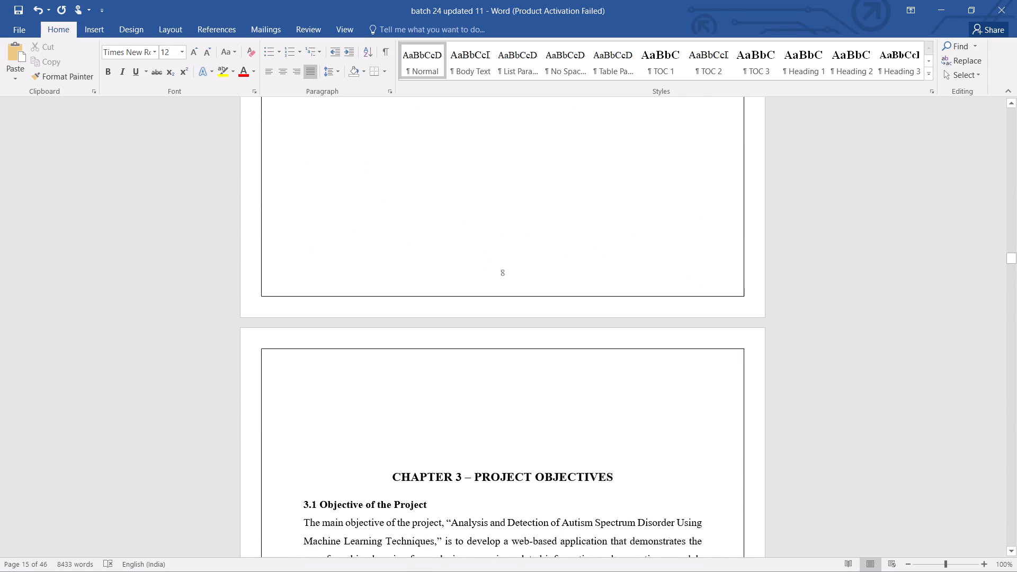
# Delete the extra blank lines above "CHAPTER 3 – PROJECT OBJECTIVES", keeping the heading on its own line.
pyautogui.click(469, 284)
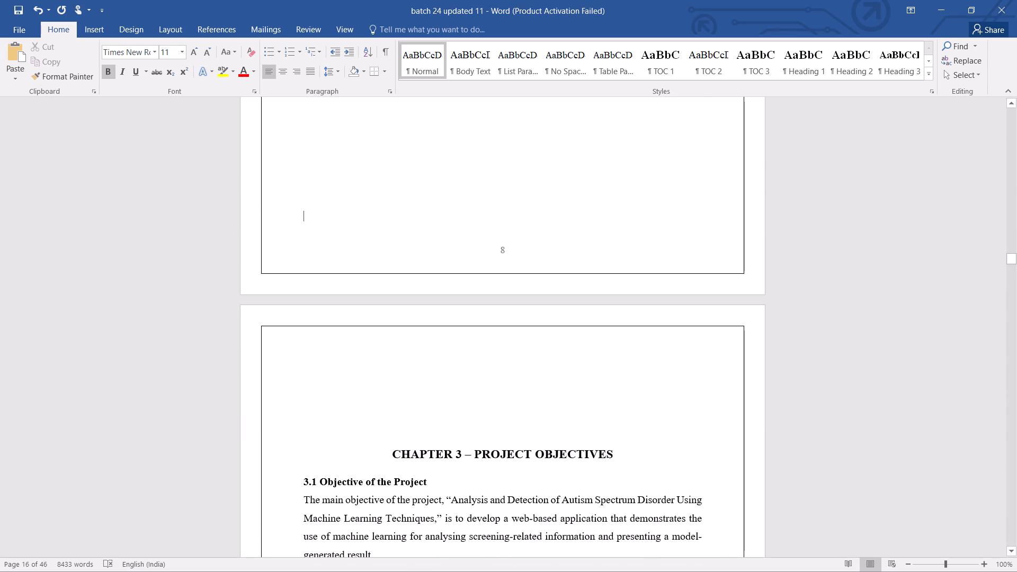
pyautogui.click(306, 436)
pyautogui.press('BackSpace')
pyautogui.press('BackSpace')
pyautogui.press('BackSpace')
pyautogui.press('BackSpace')
pyautogui.press('BackSpace')
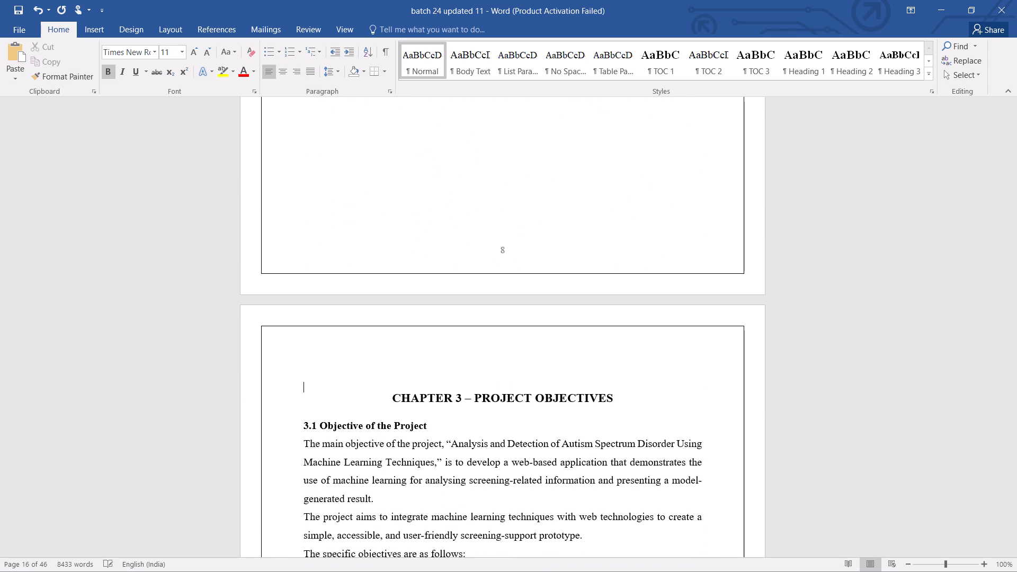
pyautogui.press('BackSpace')
pyautogui.press('BackSpace')
pyautogui.press('BackSpace')
pyautogui.press('Return')
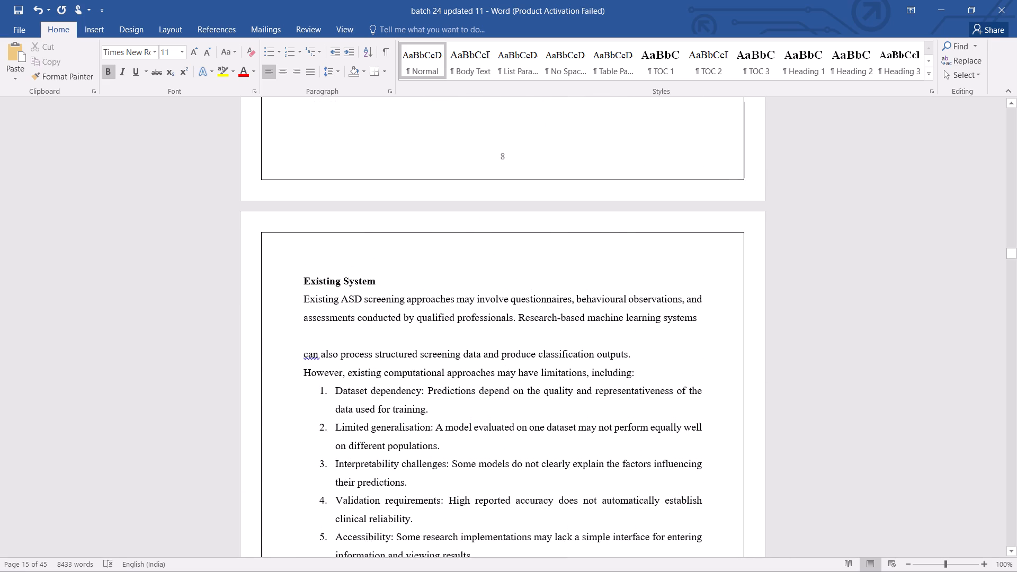
# Remove the blank line splitting the first "Existing System" paragraph before "can also process structured screening data", keeping the wording intact.
pyautogui.click(310, 348)
pyautogui.press('BackSpace')
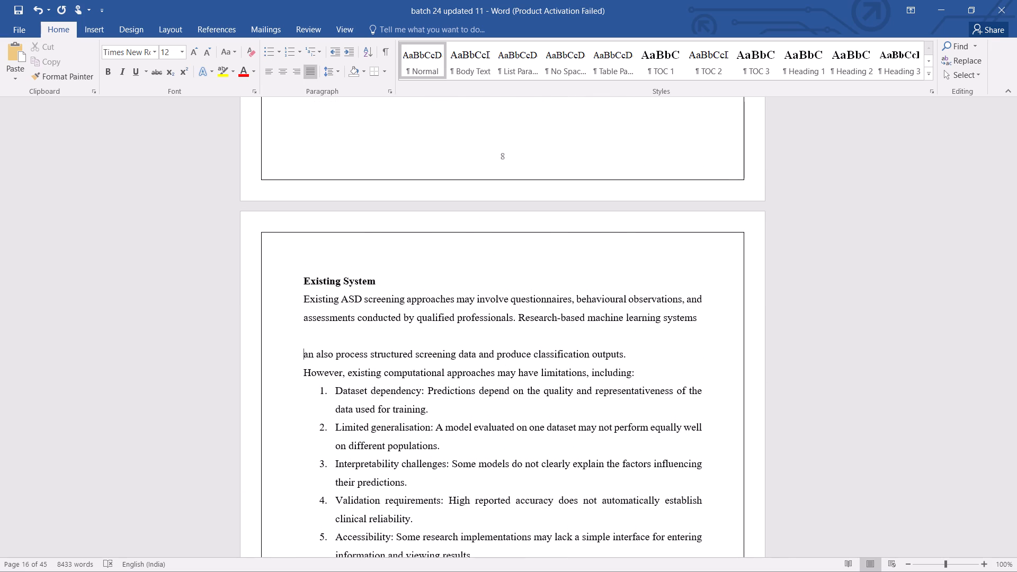
pyautogui.press('c')
pyautogui.press('Left')
pyautogui.press('BackSpace')
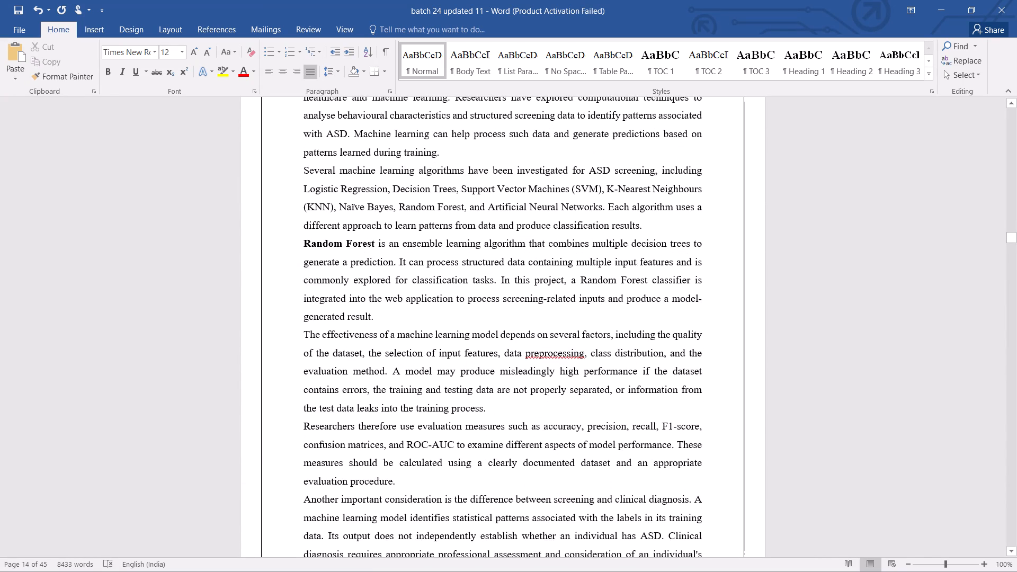
# Insert a blank line after the section 2.1 paragraphs ending "generated result.", "training process.", "evaluation procedure." and "rule-based chatbot.".
pyautogui.click(377, 316)
pyautogui.press('Return')
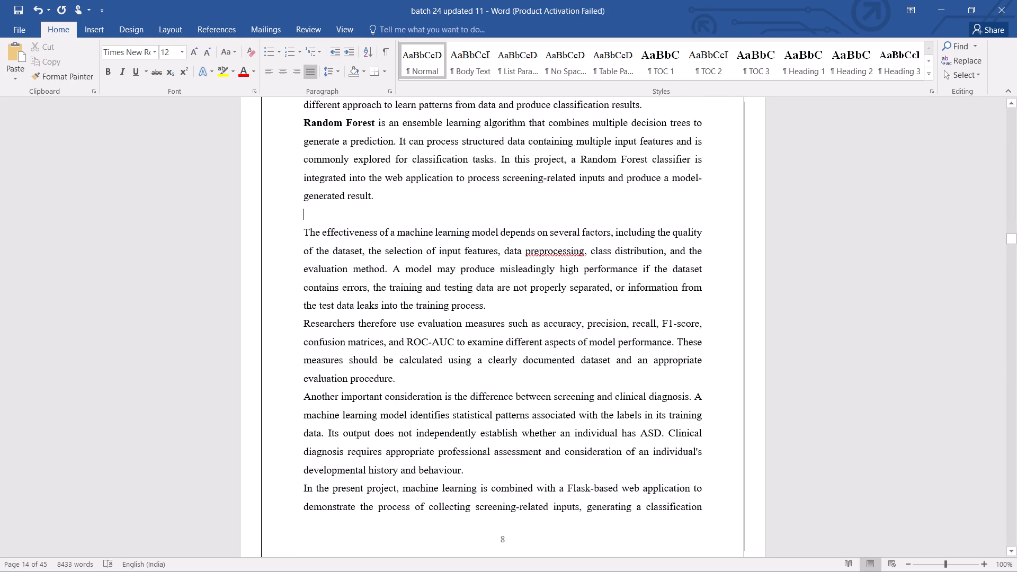
pyautogui.click(486, 303)
pyautogui.press('Return')
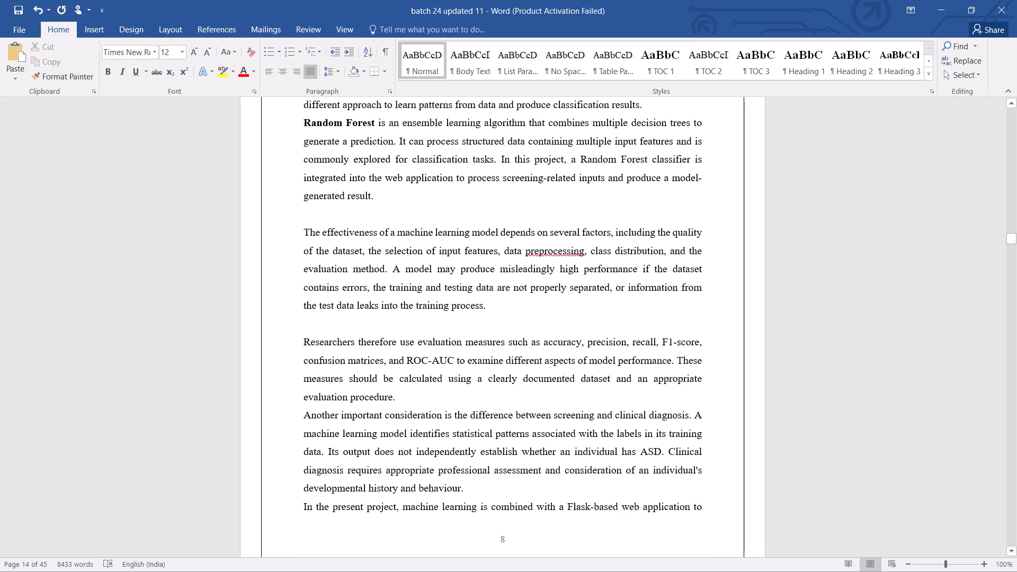
pyautogui.click(397, 405)
pyautogui.press('Return')
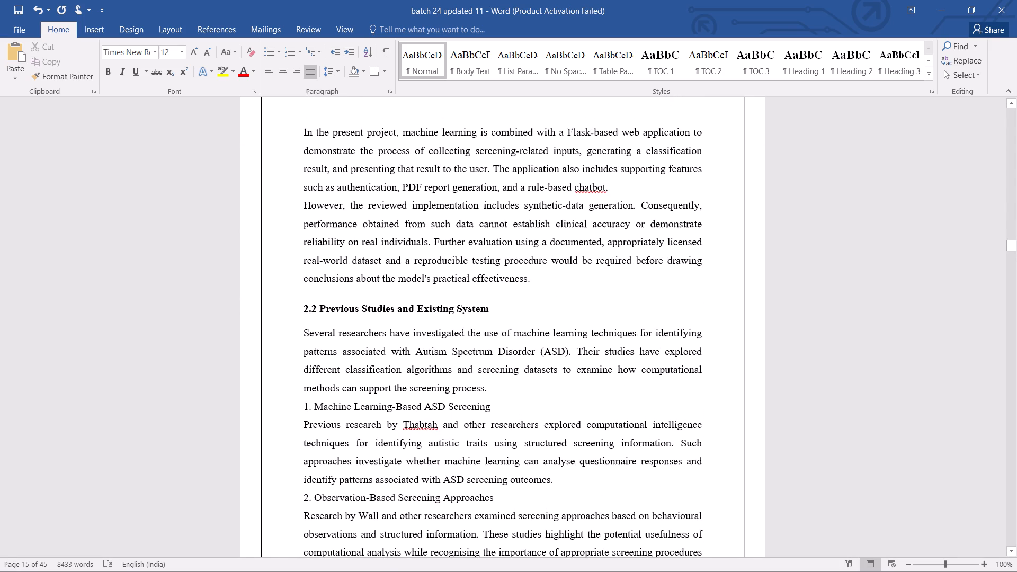
pyautogui.click(615, 191)
pyautogui.press('Return')
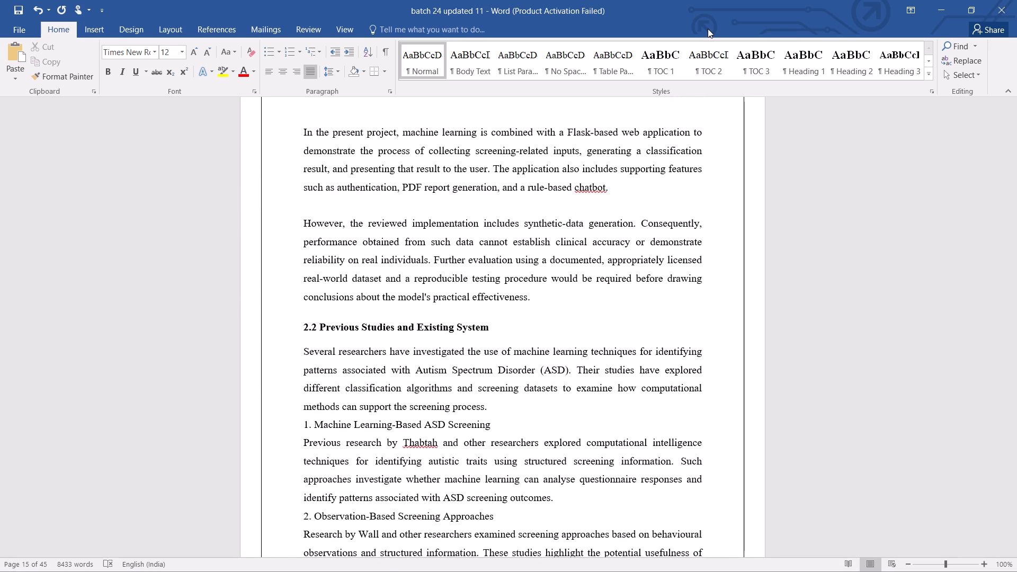
pyautogui.click(51, 31)
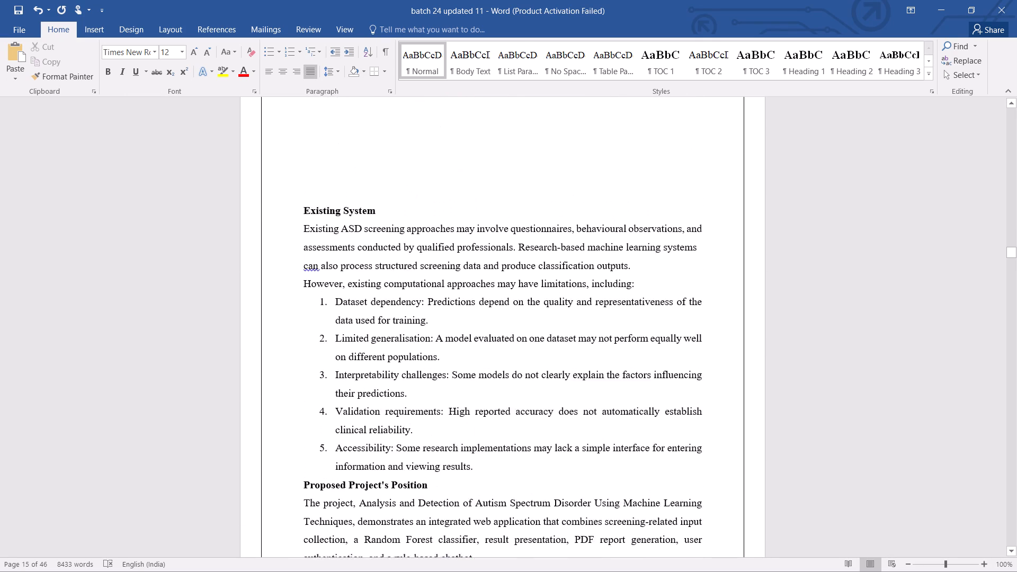
# Remove the blank lines between "final references." and the "Existing System" heading, keeping that sentence ending intact.
pyautogui.click(305, 356)
pyautogui.press('BackSpace')
pyautogui.press('BackSpace')
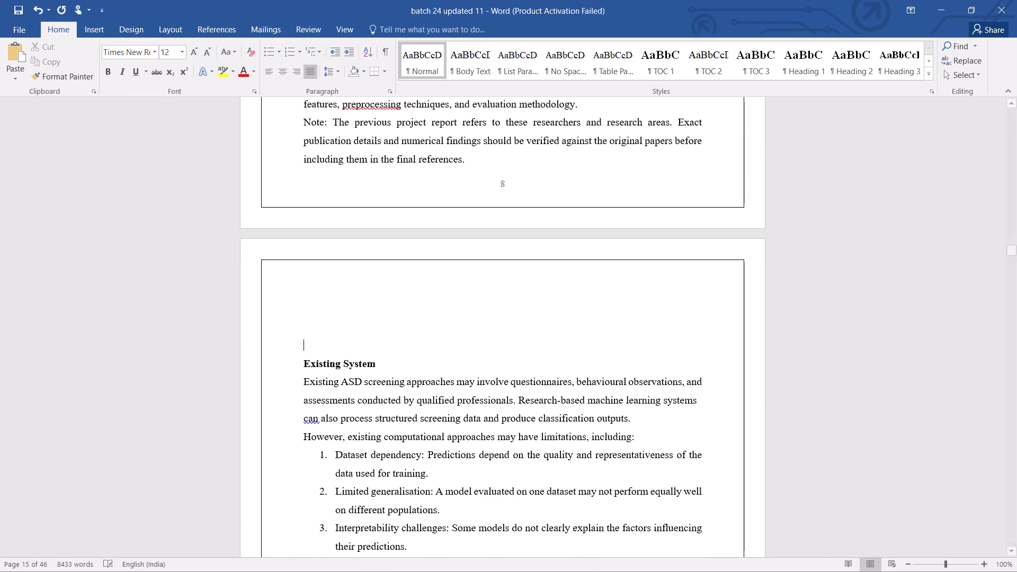
pyautogui.press('BackSpace')
pyautogui.press('BackSpace')
pyautogui.press('BackSpace')
pyautogui.press('BackSpace')
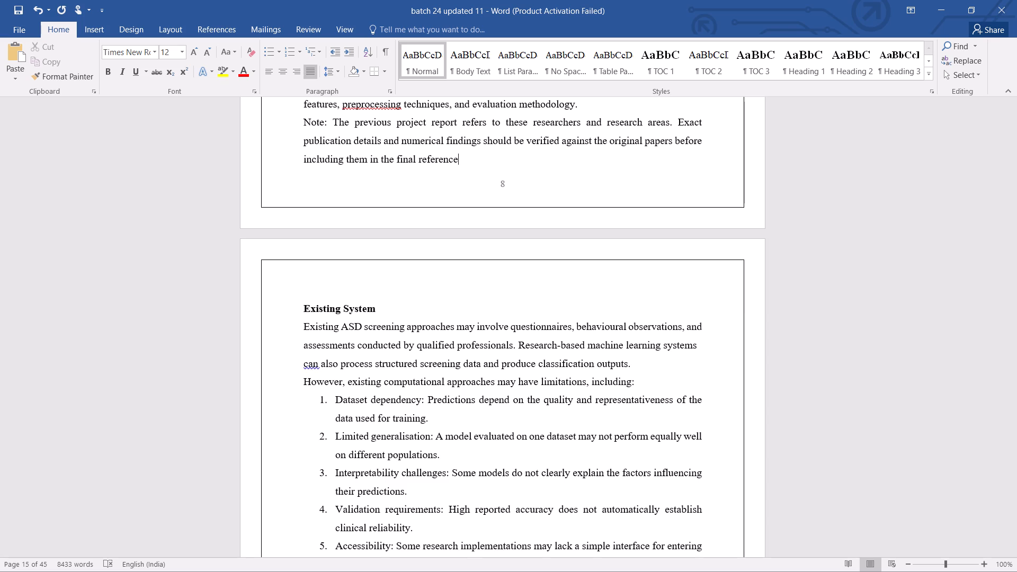
pyautogui.write('s.')
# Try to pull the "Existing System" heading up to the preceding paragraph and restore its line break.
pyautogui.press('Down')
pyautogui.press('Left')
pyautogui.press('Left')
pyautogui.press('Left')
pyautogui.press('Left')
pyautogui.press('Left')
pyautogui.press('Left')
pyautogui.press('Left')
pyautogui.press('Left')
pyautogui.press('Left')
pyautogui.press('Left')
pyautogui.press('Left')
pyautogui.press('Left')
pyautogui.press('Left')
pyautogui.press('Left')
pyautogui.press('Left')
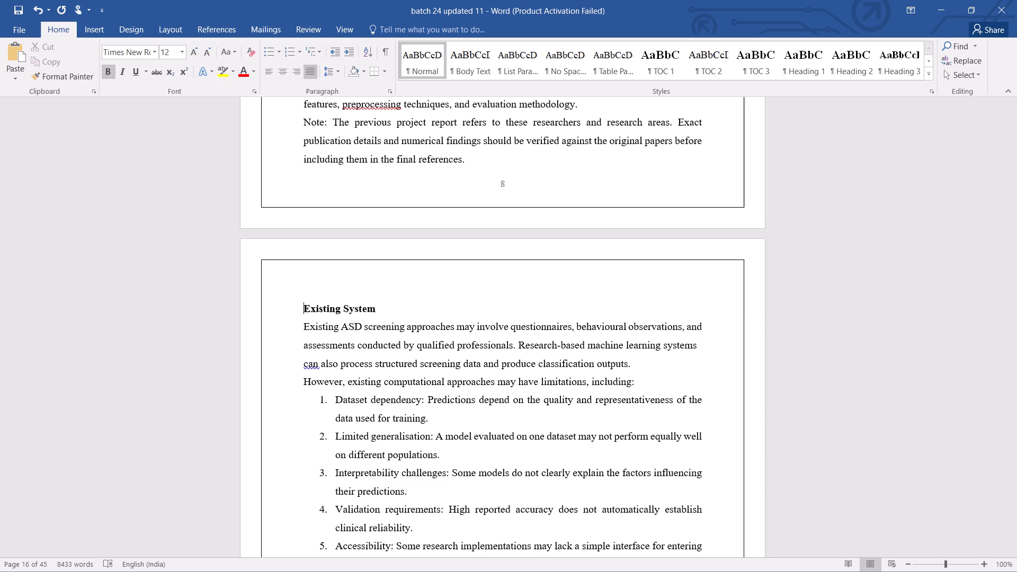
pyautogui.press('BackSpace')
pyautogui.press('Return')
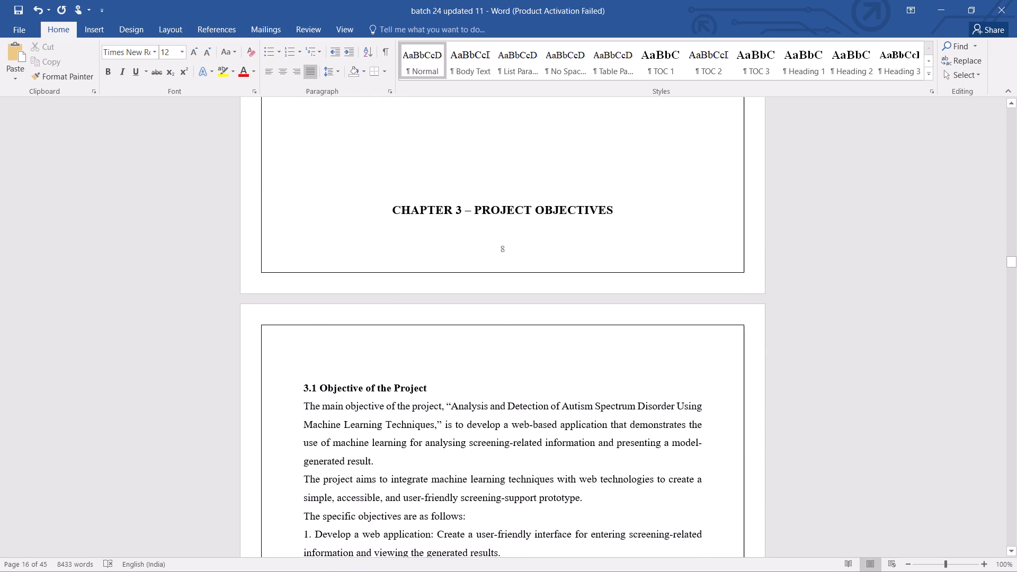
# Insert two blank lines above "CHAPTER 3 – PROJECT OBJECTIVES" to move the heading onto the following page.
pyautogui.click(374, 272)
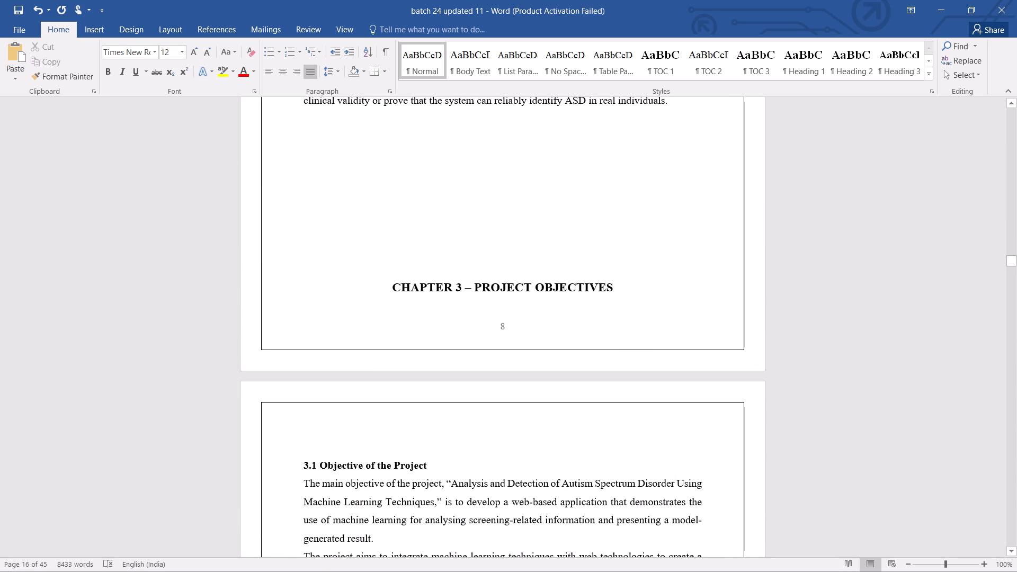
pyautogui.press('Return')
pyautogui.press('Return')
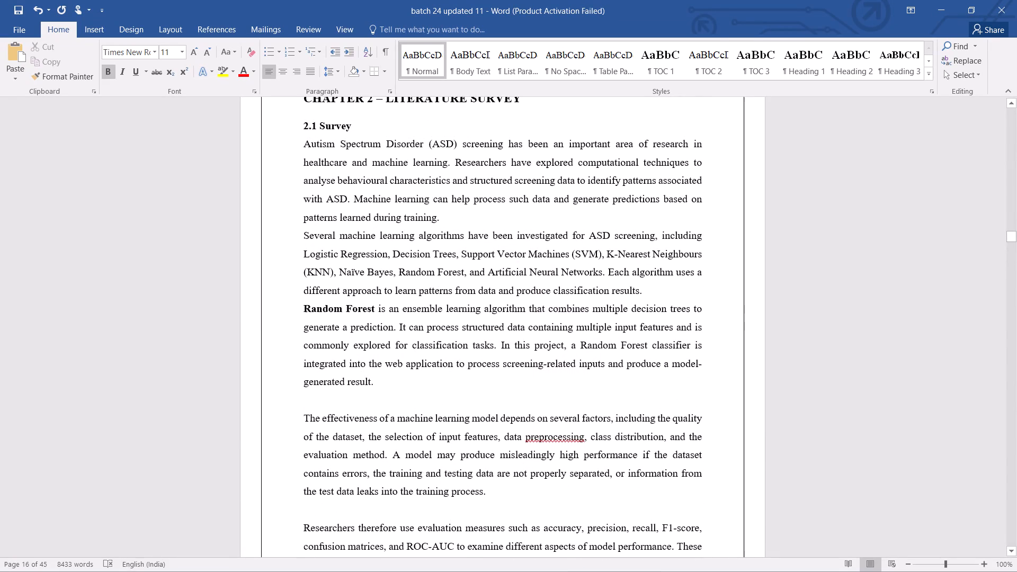
# Insert a blank line above the section 2.1 paragraphs beginning "Random Forest is an ensemble" and "In the present project".
pyautogui.click(654, 295)
pyautogui.press('Return')
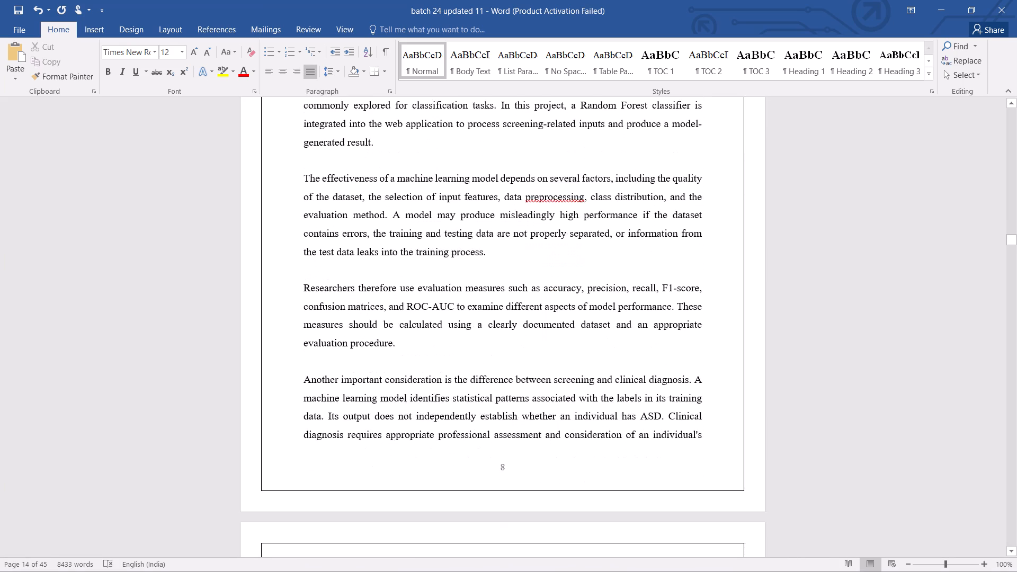
pyautogui.moveTo(666, 269); pyautogui.dragTo(668, 260)
pyautogui.moveTo(674, 256); pyautogui.dragTo(889, 0)
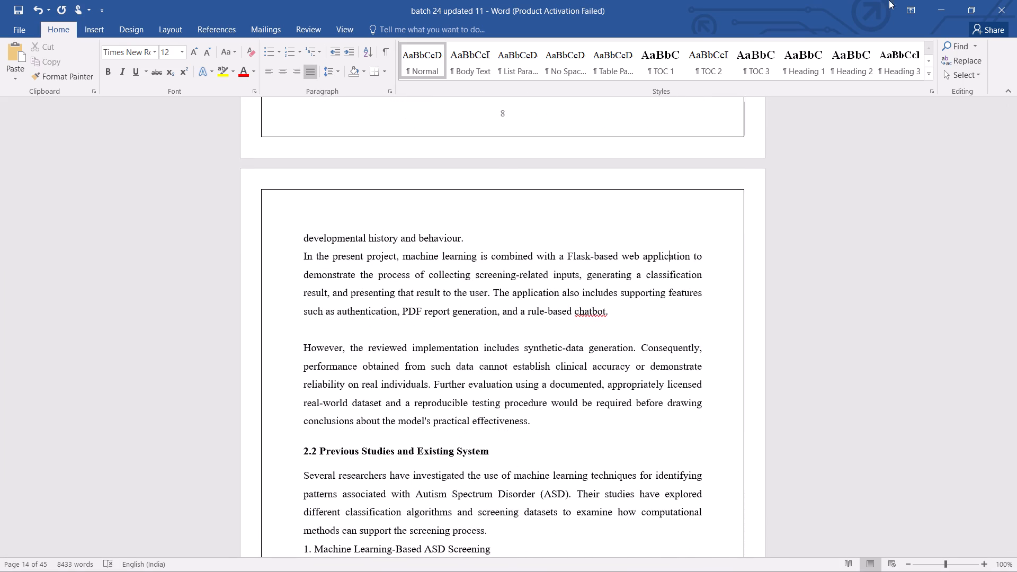
pyautogui.moveTo(889, 0); pyautogui.dragTo(854, 67)
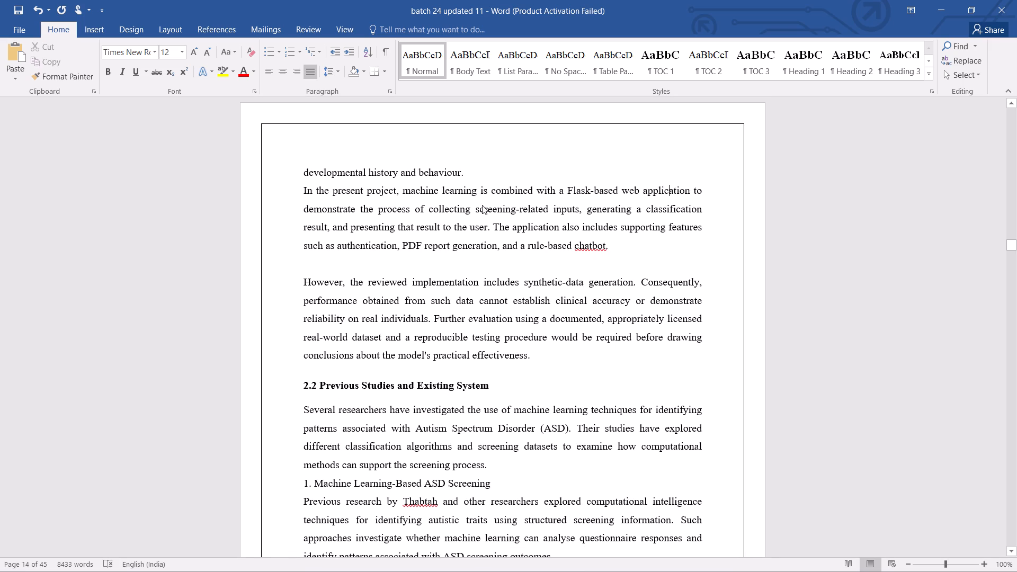
pyautogui.click(466, 172)
pyautogui.press('Return')
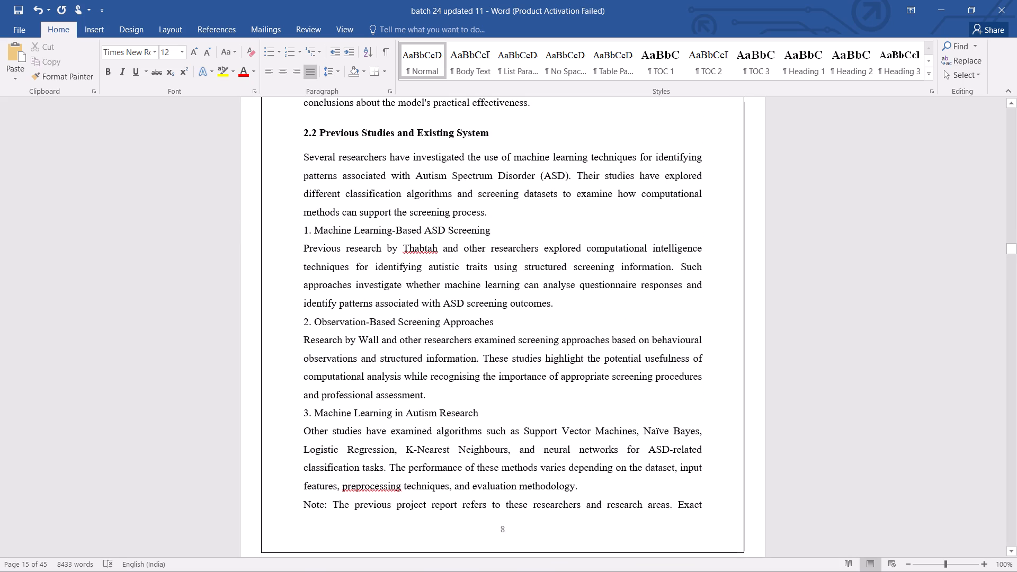
# Insert a blank line above each of the three numbered subheadings in "2.2 Previous Studies and Existing System".
pyautogui.click(503, 210)
pyautogui.press('Return')
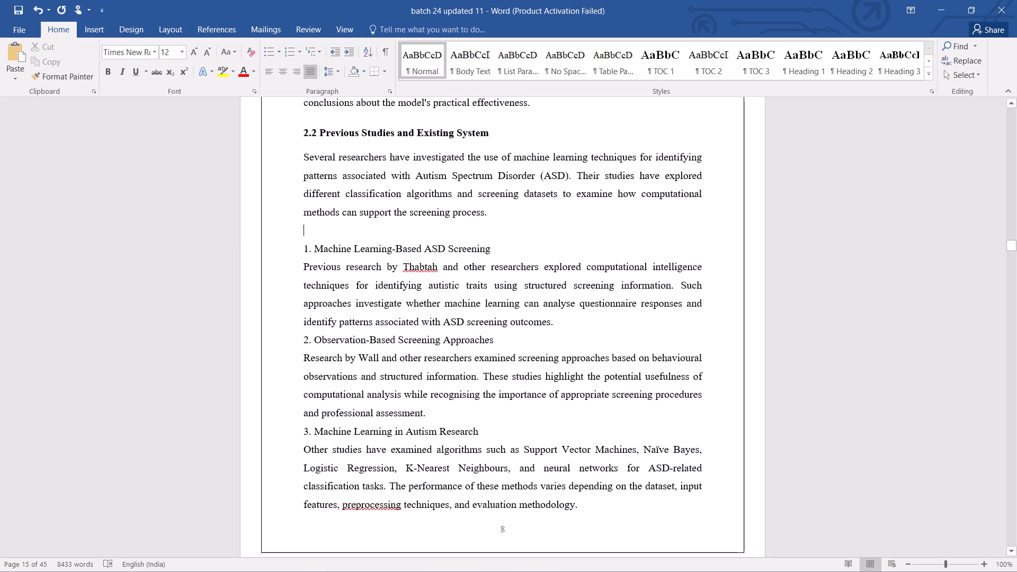
pyautogui.click(557, 321)
pyautogui.press('Return')
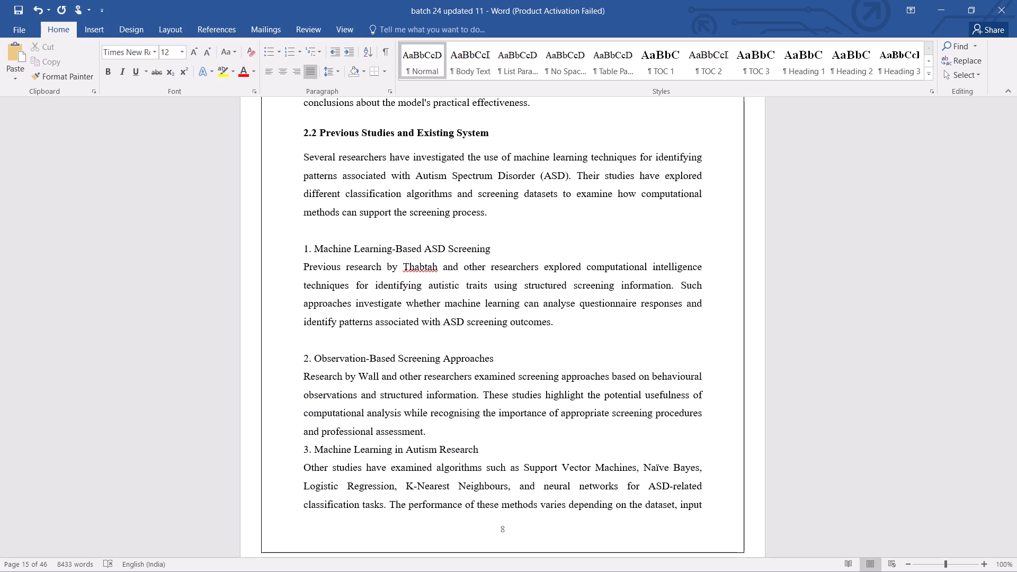
pyautogui.click(445, 428)
pyautogui.press('Return')
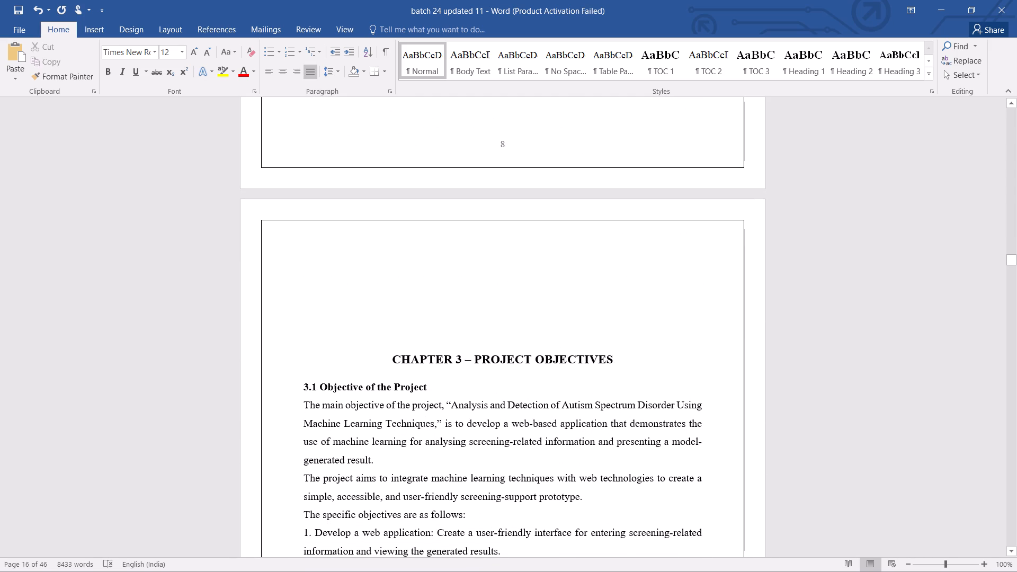
# Delete the surplus blank lines above "CHAPTER 3 – PROJECT OBJECTIVES" so the heading starts at the top of its page.
pyautogui.click(303, 337)
pyautogui.press('BackSpace')
pyautogui.press('BackSpace')
pyautogui.press('BackSpace')
pyautogui.press('BackSpace')
pyautogui.press('BackSpace')
pyautogui.press('BackSpace')
pyautogui.press('BackSpace')
pyautogui.press('BackSpace')
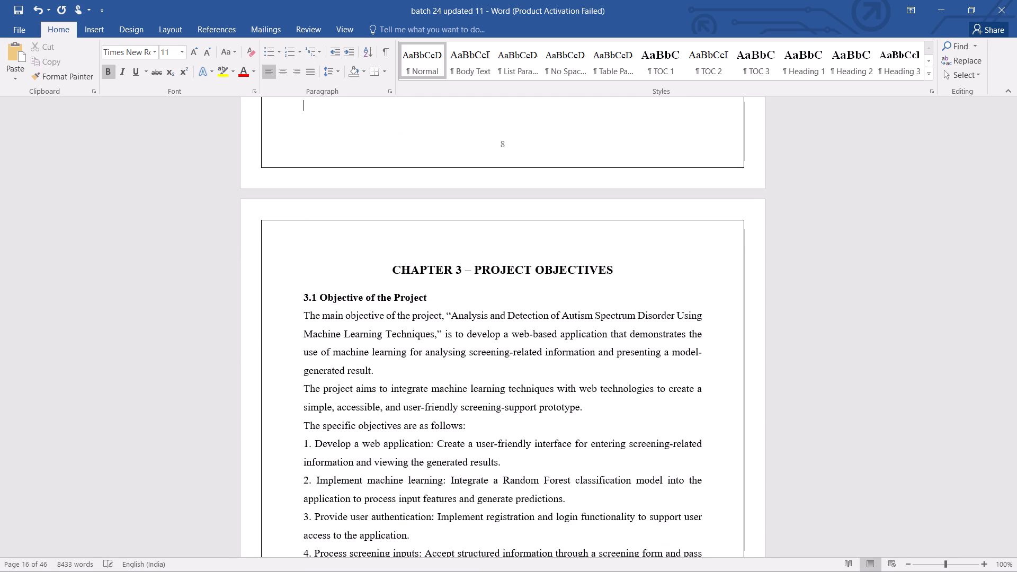
pyautogui.press('BackSpace')
pyautogui.press('Return')
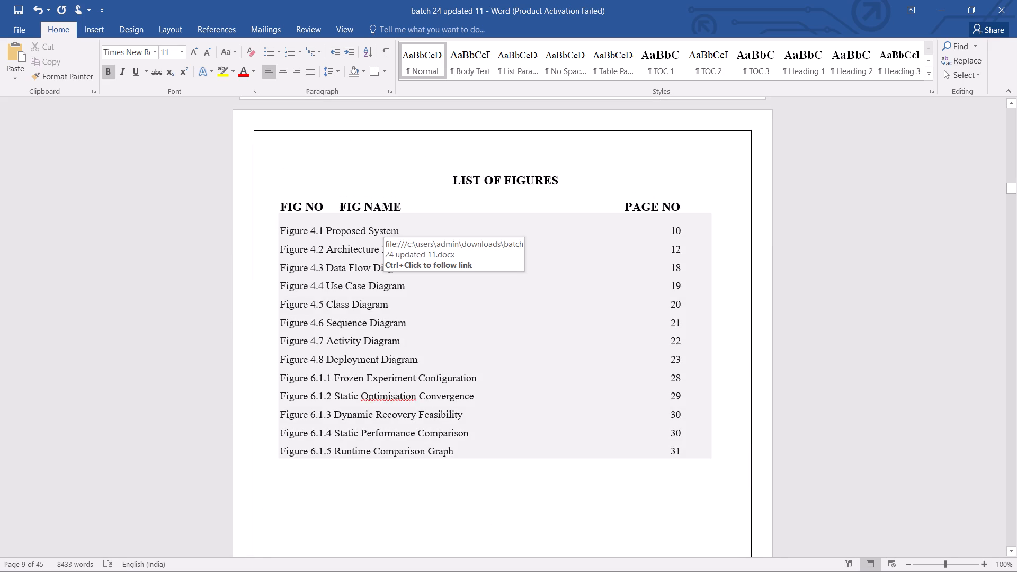
# Place the cursor in the List of Figures at the Figure 4.3 Data Flow Diagram entry.
pyautogui.click(323, 269)
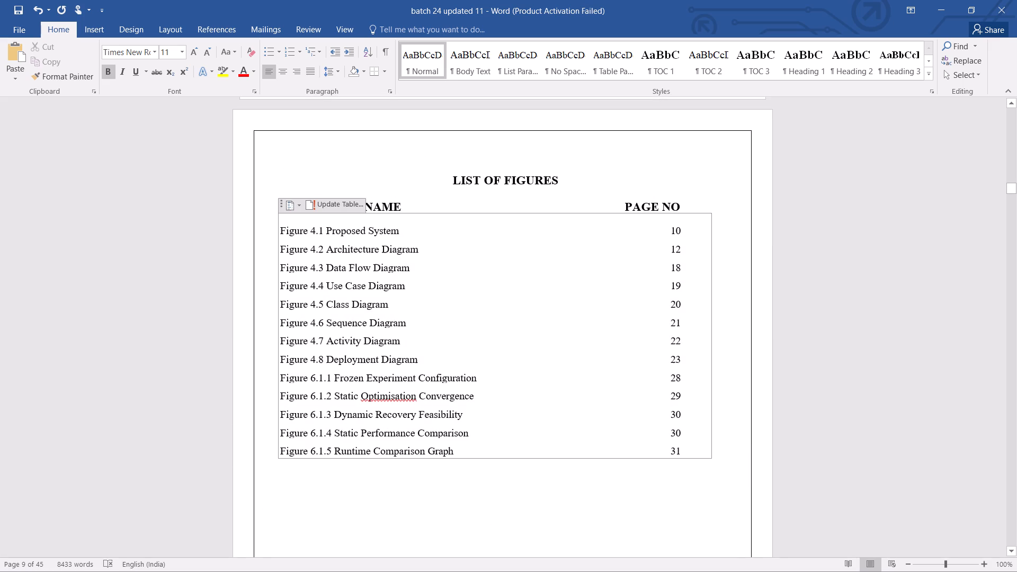
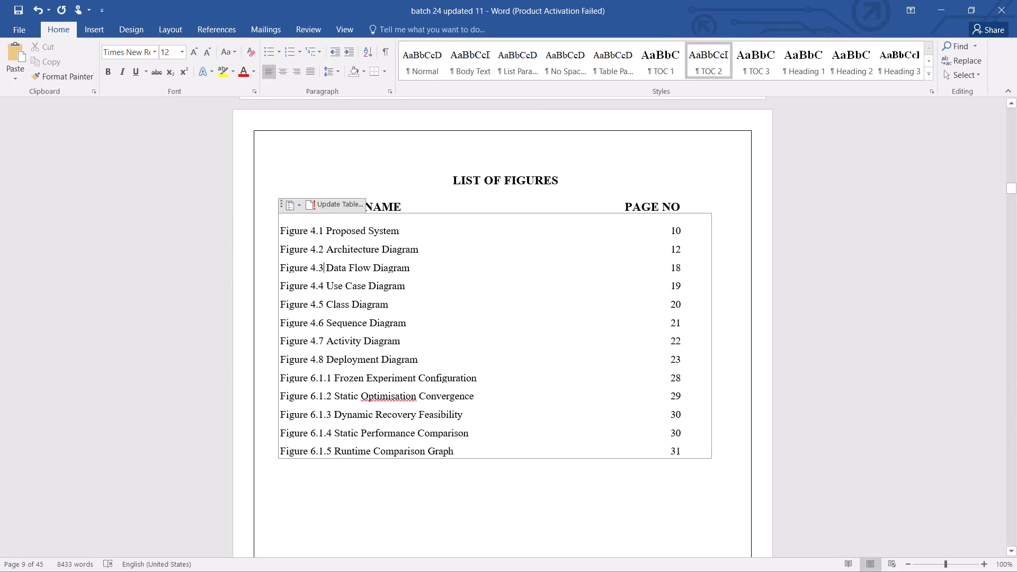
# Renumber the Use Case Diagram entry in the List of Figures as Figure 4.8.1, with an extra space after the number.
pyautogui.click(323, 286)
pyautogui.press('BackSpace')
pyautogui.write('8.1')
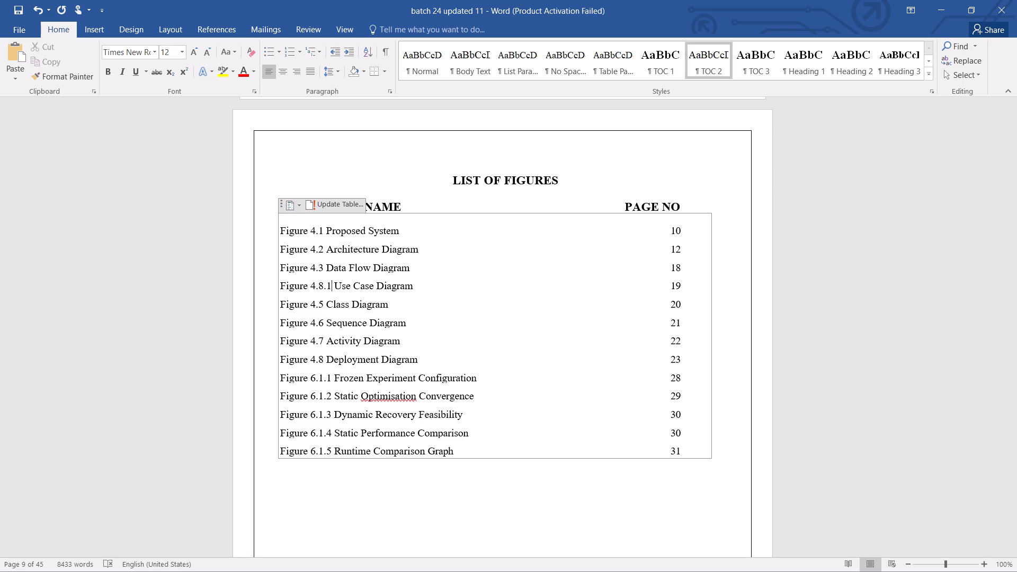
pyautogui.press('space')
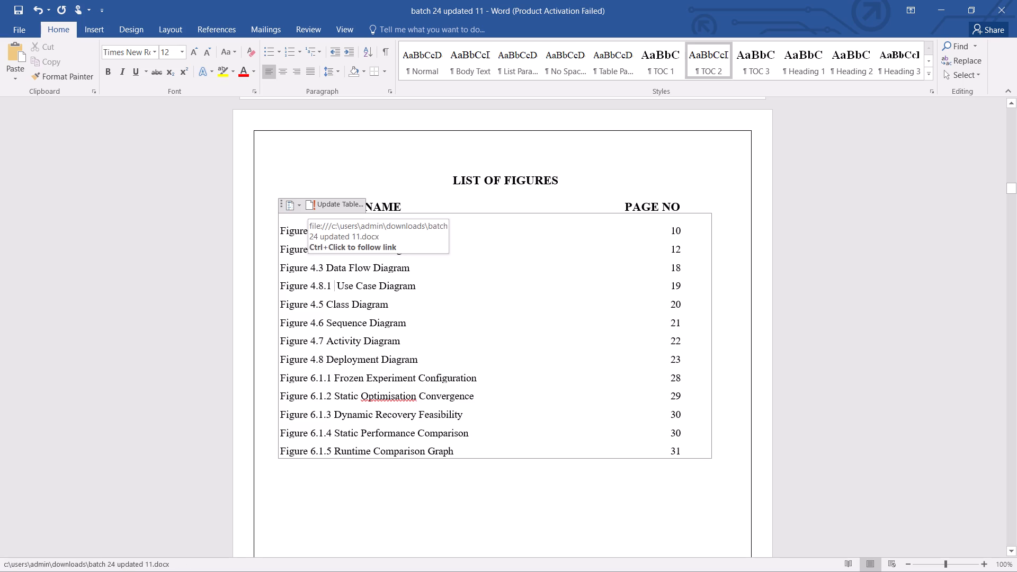
# Adjust the spaces after Figure 4.3 and Figure 4.8.1 so the Data Flow Diagram and Use Case Diagram names line up.
pyautogui.click(324, 268)
pyautogui.press('space')
pyautogui.press('space')
pyautogui.press('space')
pyautogui.press('space')
pyautogui.press('space')
pyautogui.press('space')
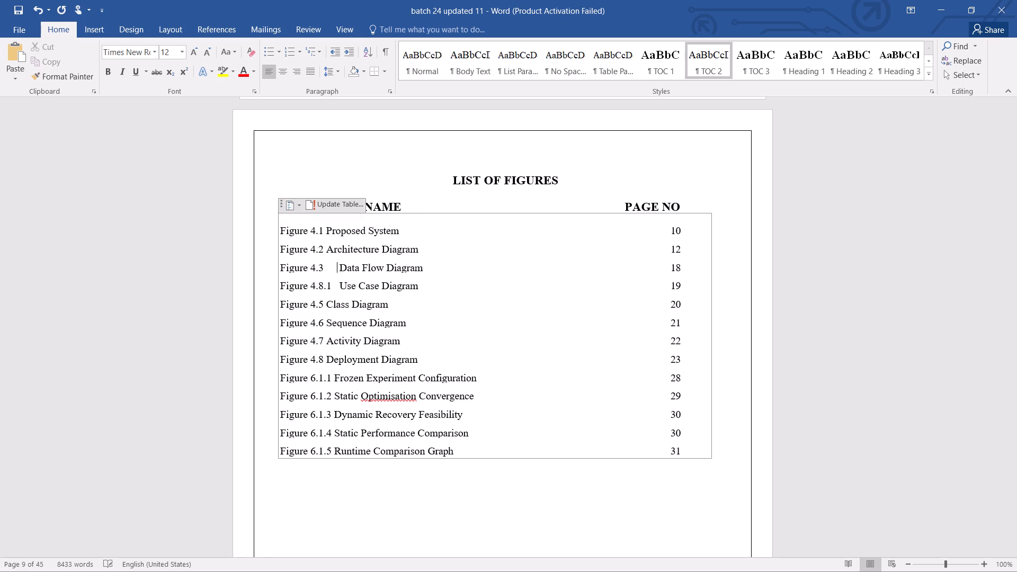
pyautogui.press('BackSpace')
pyautogui.click(339, 285)
pyautogui.press('BackSpace')
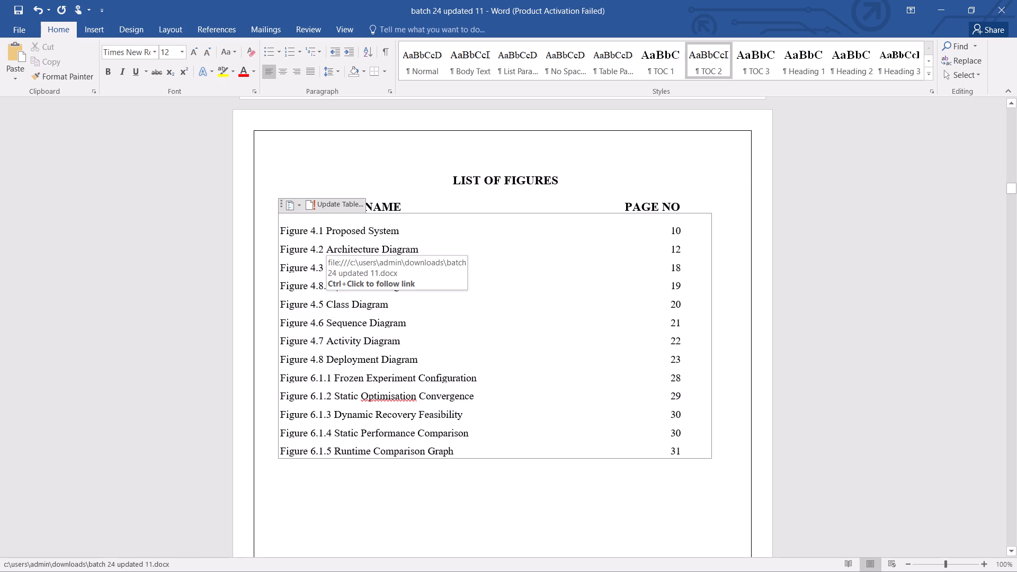
# Renumber the Activity Diagram entry as Figure 4.8.2.
pyautogui.click(323, 339)
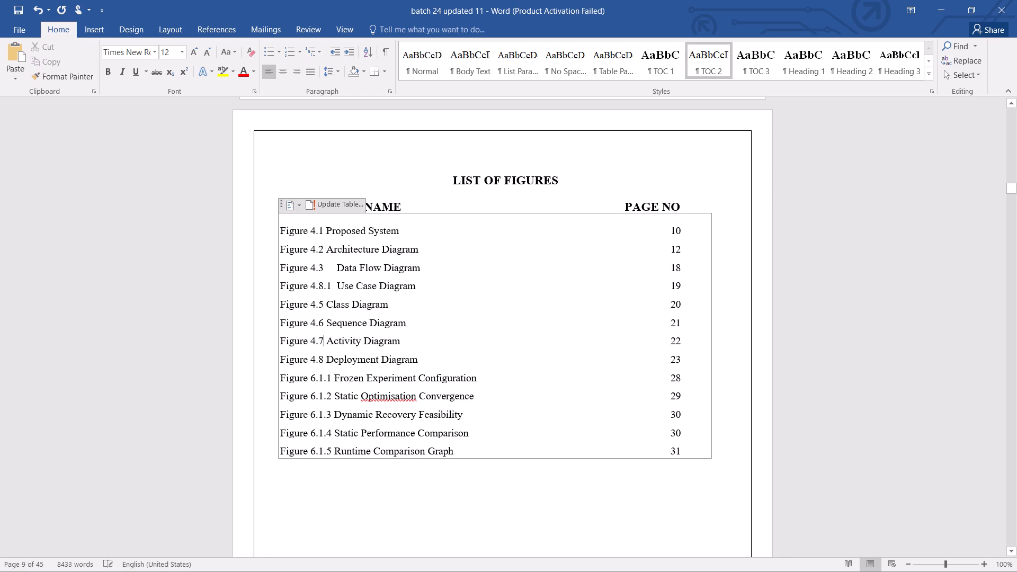
pyautogui.press('BackSpace')
pyautogui.write('8.2')
# Replace the Figure 4.5 Class Diagram entry text with a copy of "Figure 4.8.2 Activity Diagram".
pyautogui.moveTo(394, 308); pyautogui.dragTo(277, 300)
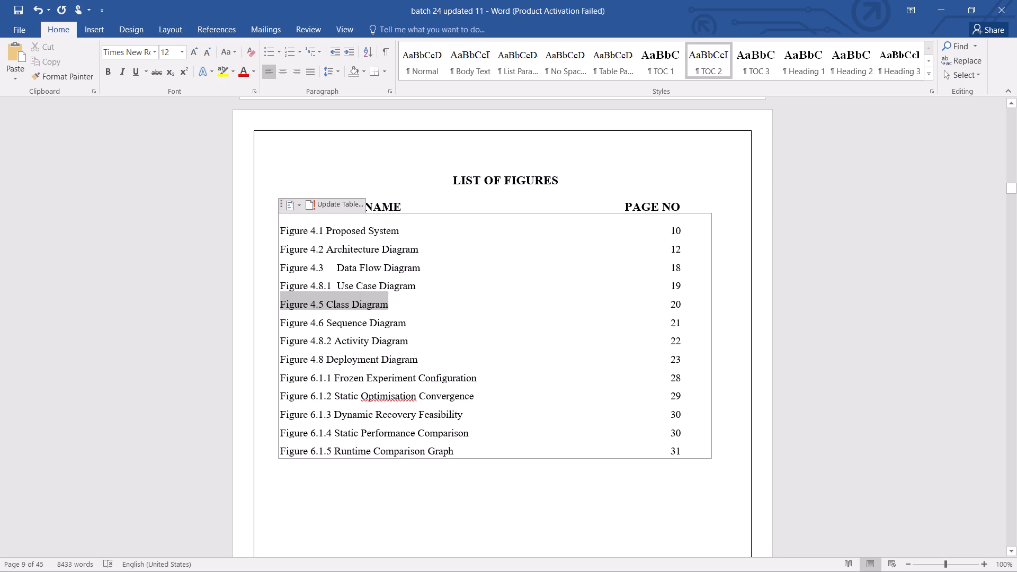
pyautogui.moveTo(277, 300); pyautogui.dragTo(276, 301)
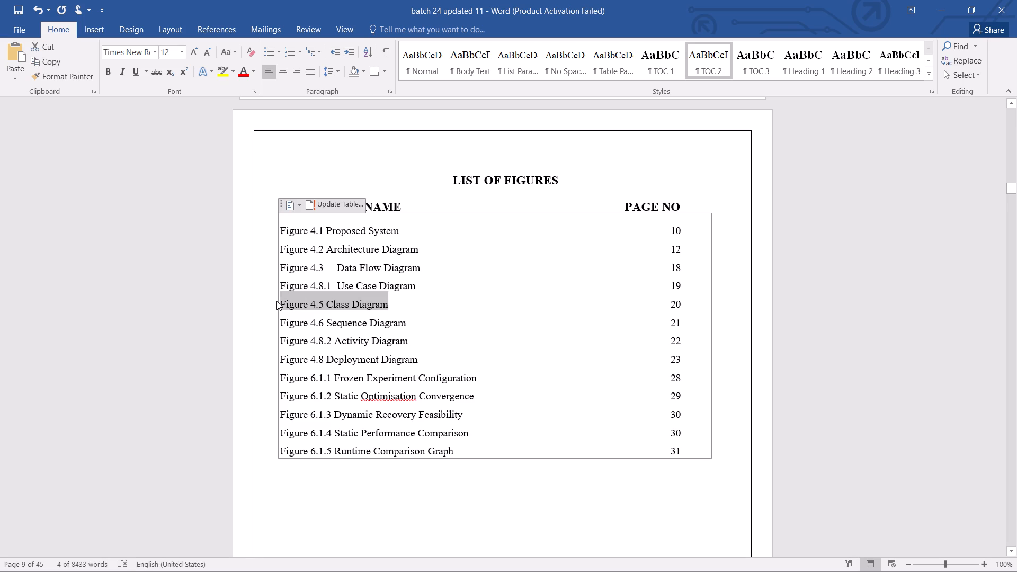
pyautogui.moveTo(409, 341); pyautogui.dragTo(280, 341)
pyautogui.hotkey('ctrl', 'c')
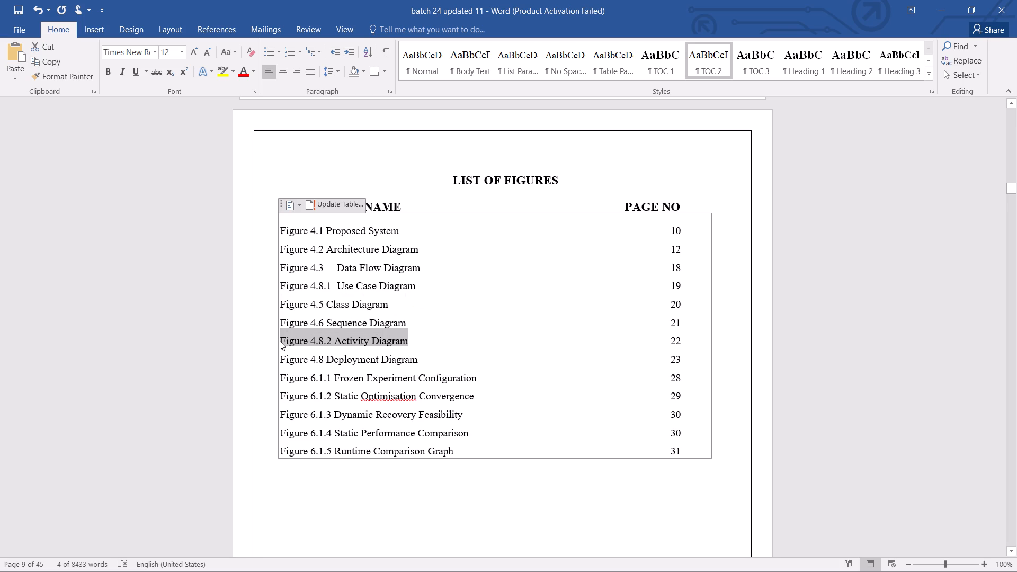
pyautogui.moveTo(394, 302); pyautogui.dragTo(304, 310)
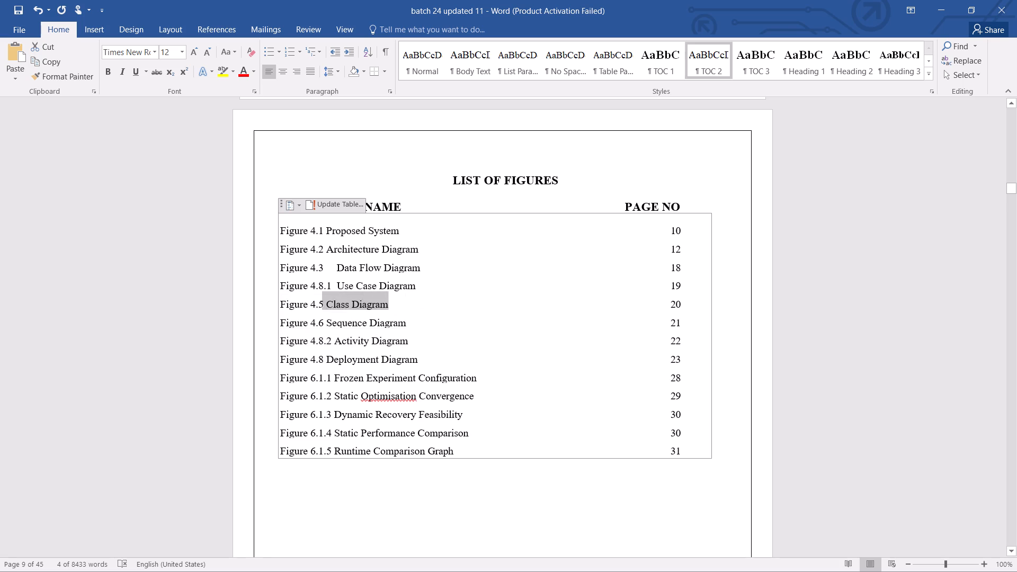
pyautogui.moveTo(304, 310); pyautogui.dragTo(276, 301)
pyautogui.hotkey('ctrl', 'v')
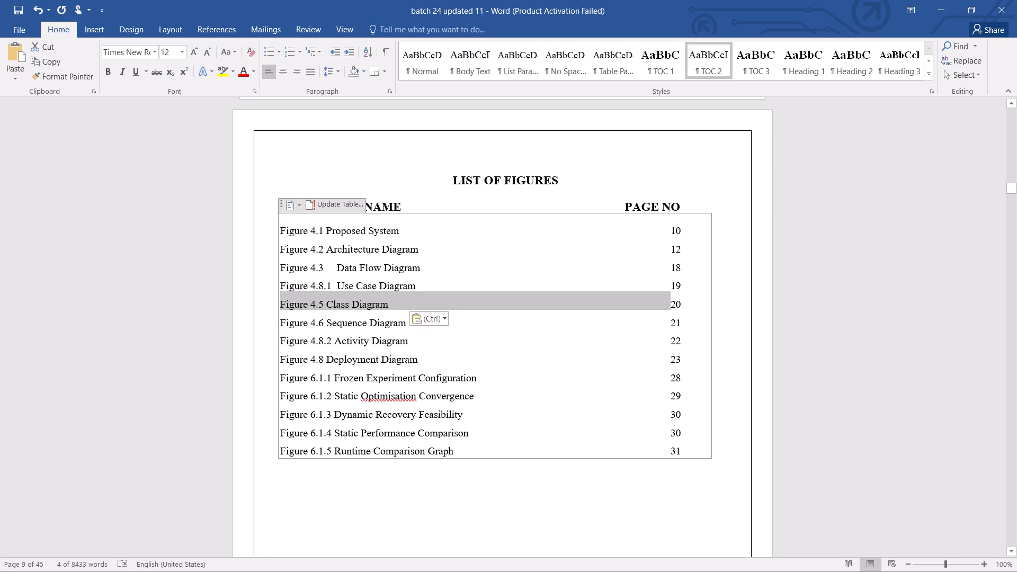
# Renumber the Sequence Diagram entry as Figure 4.8.3.
pyautogui.click(322, 321)
pyautogui.press('BackSpace')
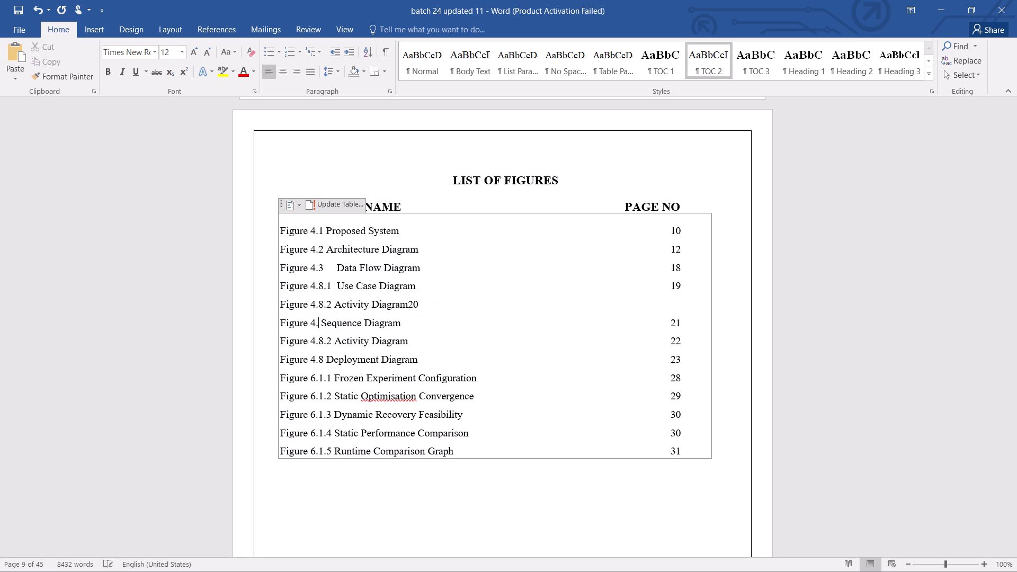
pyautogui.write('8.3')
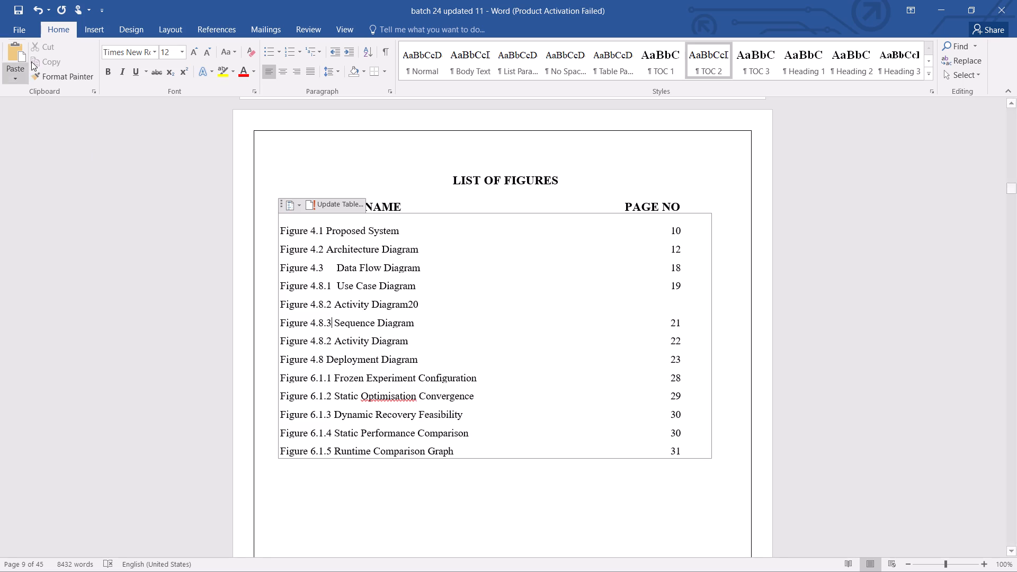
# Save the report document.
pyautogui.click(21, 31)
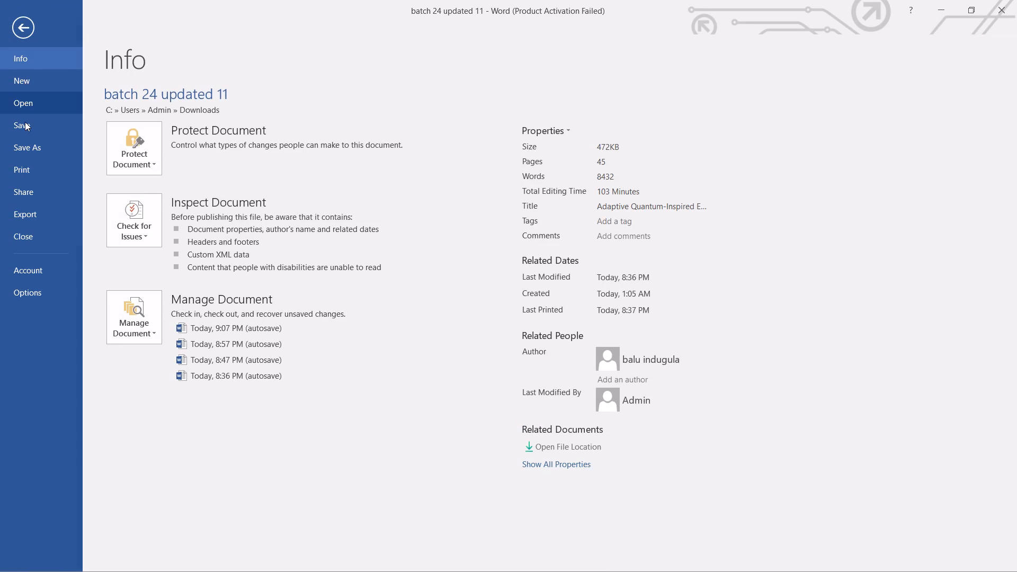
pyautogui.click(25, 122)
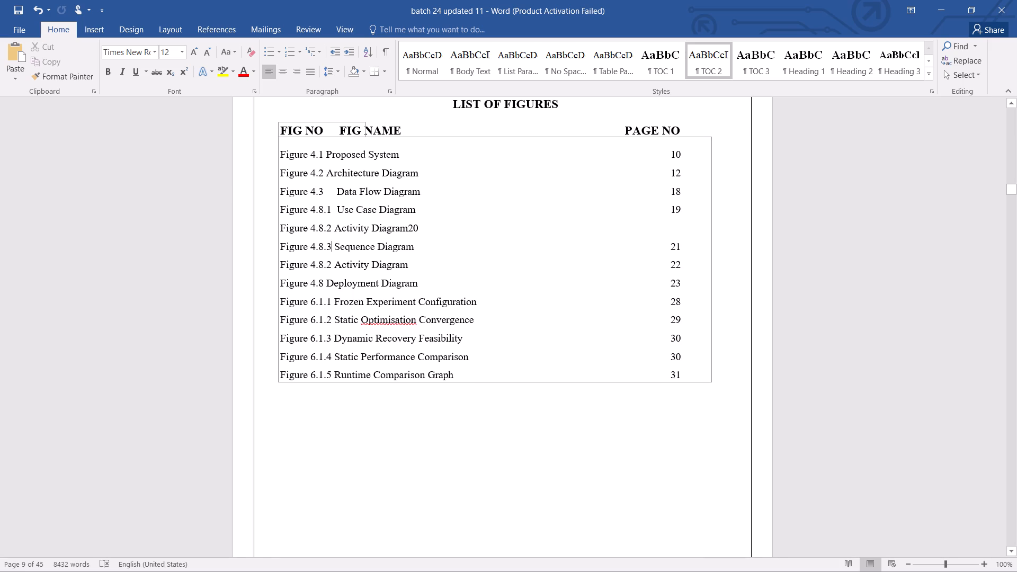
# Space out the Proposed System and Architecture Diagram names so they align with the Data Flow Diagram name below.
pyautogui.click(326, 174)
pyautogui.press('space')
pyautogui.press('space')
pyautogui.press('space')
pyautogui.press('space')
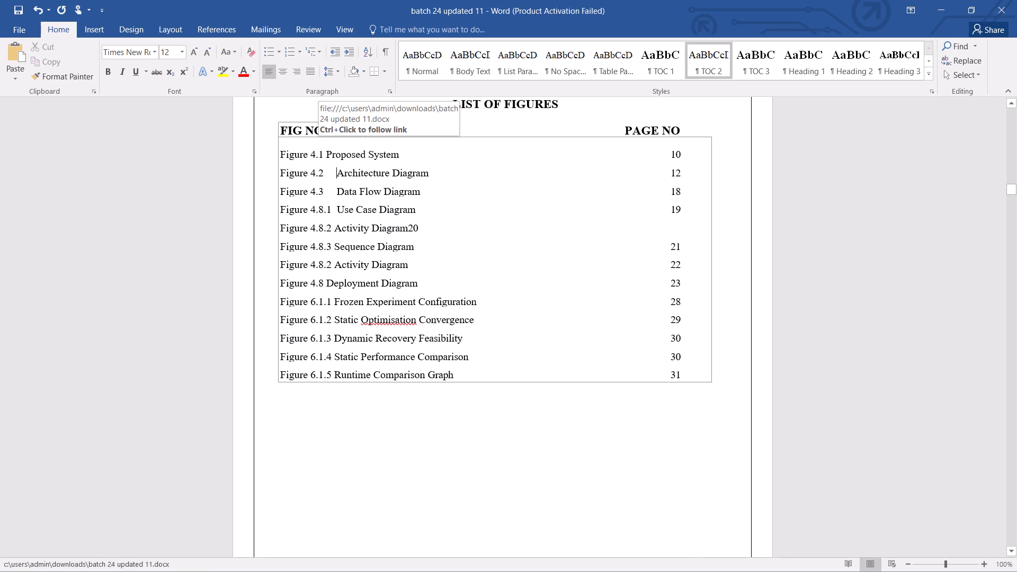
pyautogui.click(324, 154)
pyautogui.press('space')
pyautogui.press('space')
pyautogui.press('BackSpace')
pyautogui.press('BackSpace')
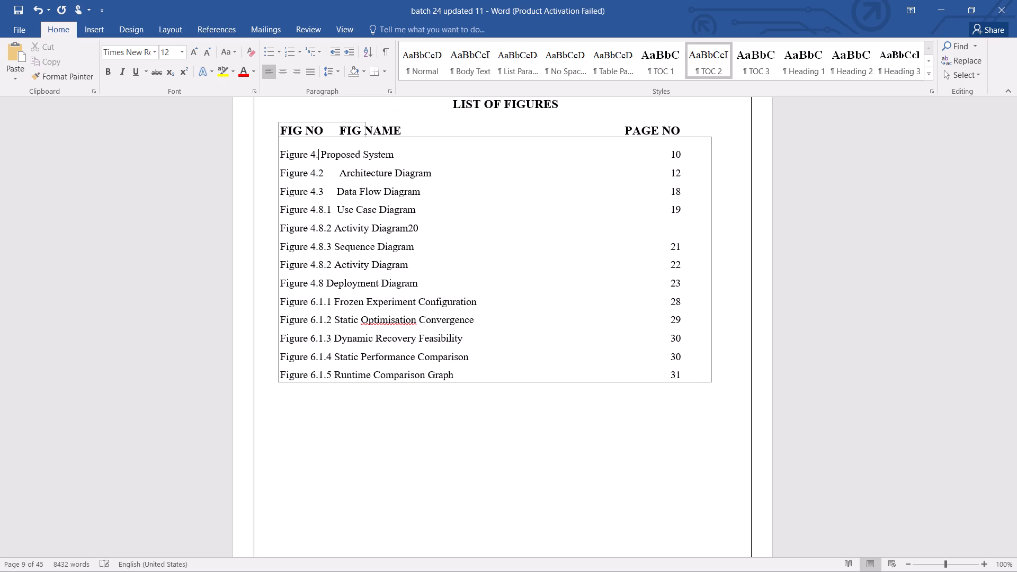
pyautogui.press('space')
pyautogui.press('space')
pyautogui.press('space')
pyautogui.press('space')
pyautogui.press('space')
pyautogui.press('space')
pyautogui.click(338, 175)
pyautogui.press('BackSpace')
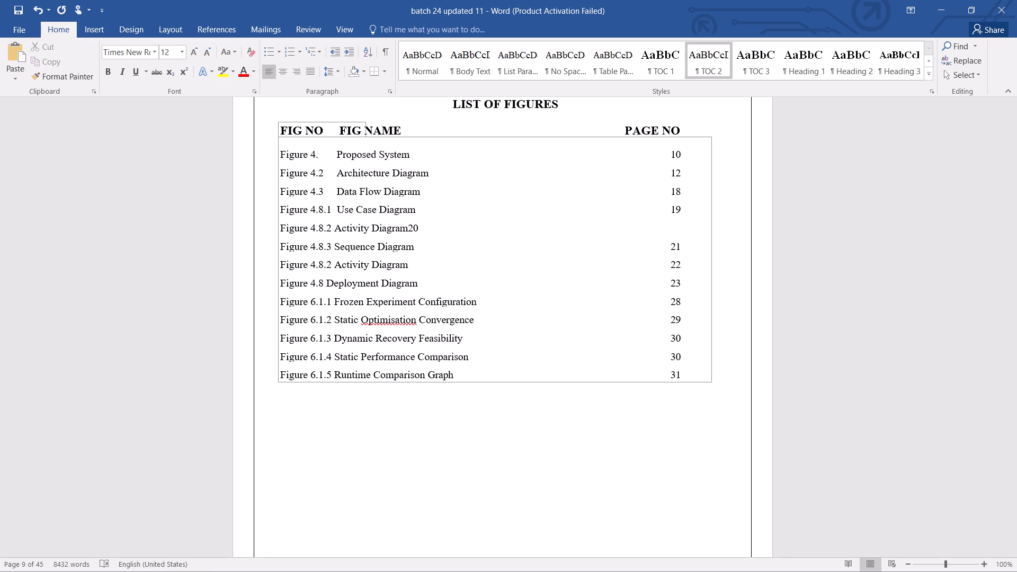
# Add a space after the number in both Figure 4.8.2 entries and the Figure 4.8.3 entry to align their names.
pyautogui.click(334, 229)
pyautogui.press('space')
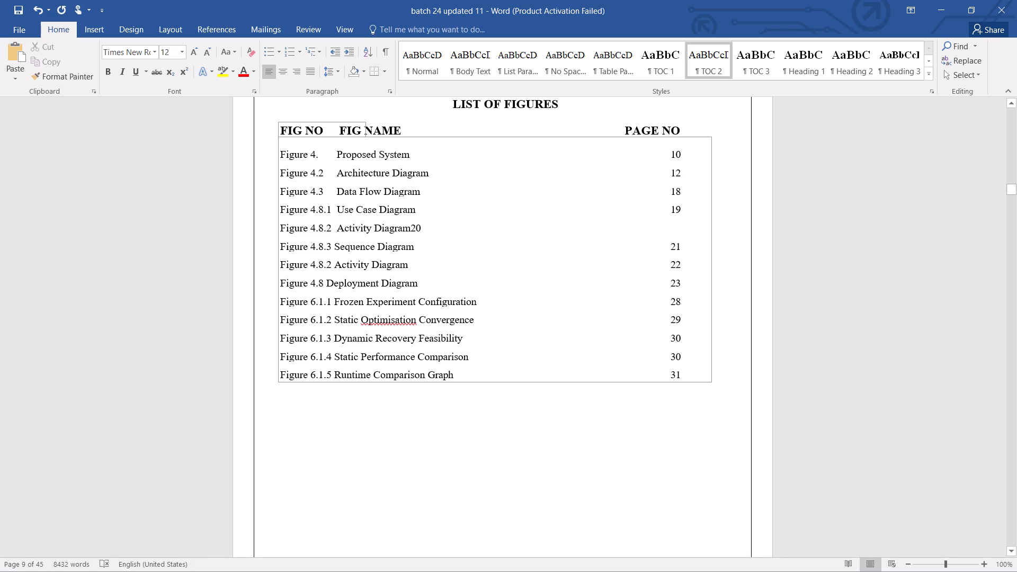
pyautogui.click(334, 247)
pyautogui.press('space')
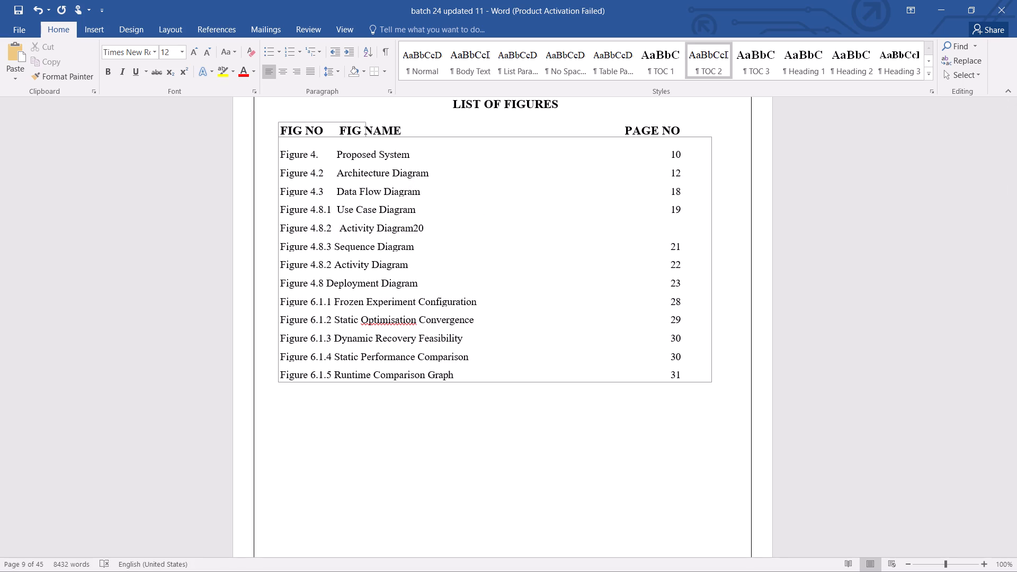
pyautogui.press('BackSpace')
pyautogui.press('space')
pyautogui.press('space')
pyautogui.click(340, 227)
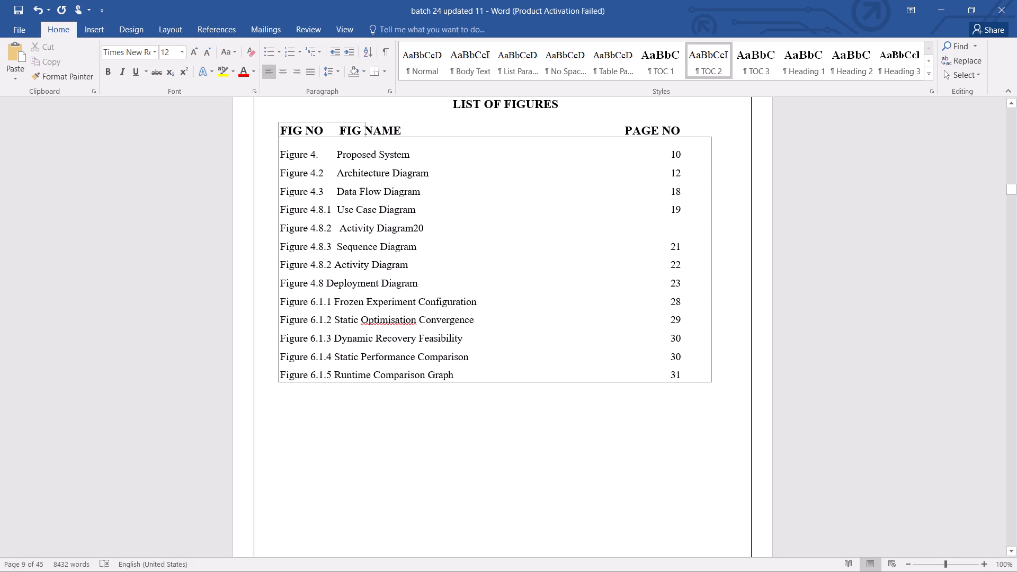
pyautogui.press('BackSpace')
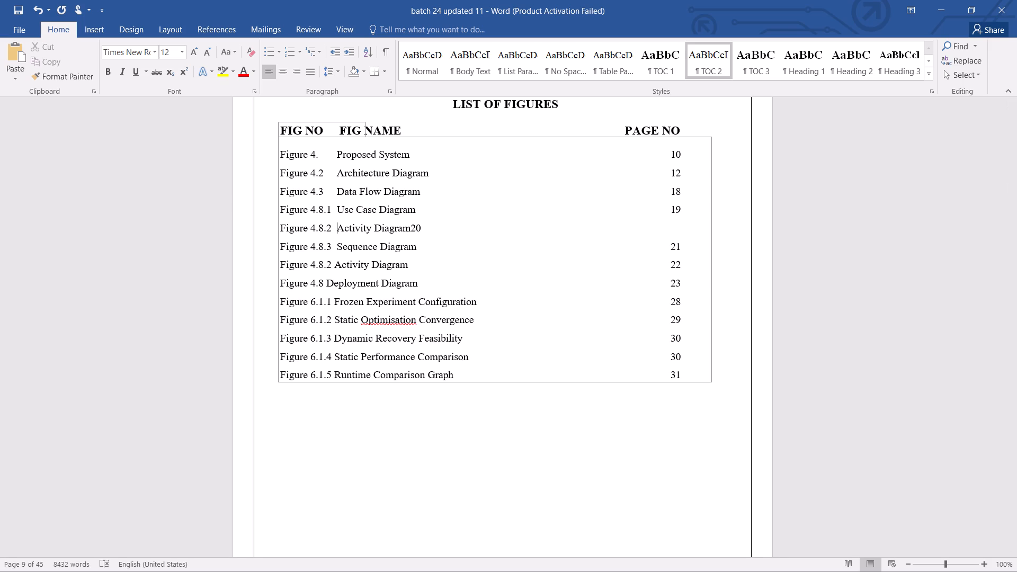
pyautogui.click(333, 265)
pyautogui.press('space')
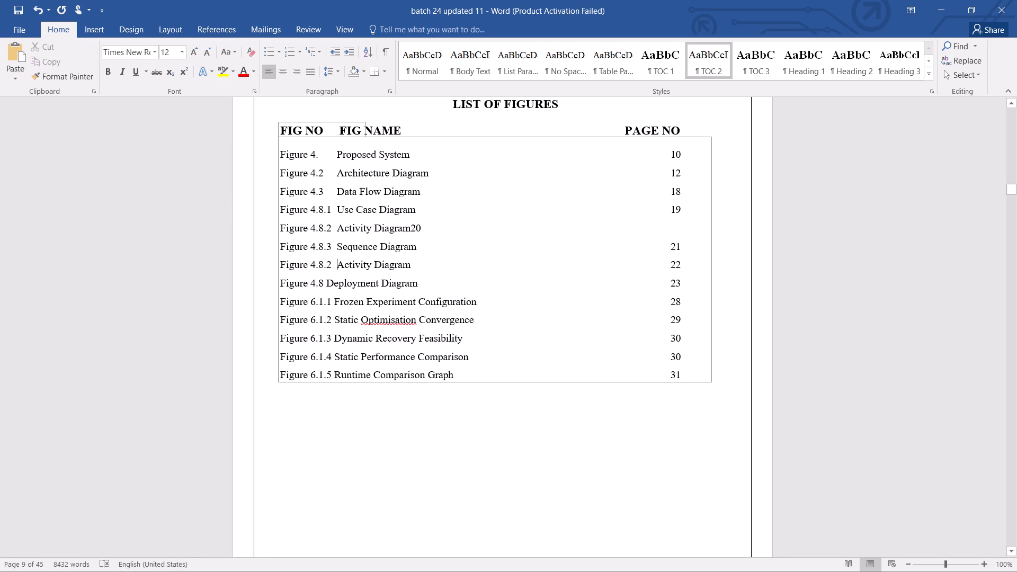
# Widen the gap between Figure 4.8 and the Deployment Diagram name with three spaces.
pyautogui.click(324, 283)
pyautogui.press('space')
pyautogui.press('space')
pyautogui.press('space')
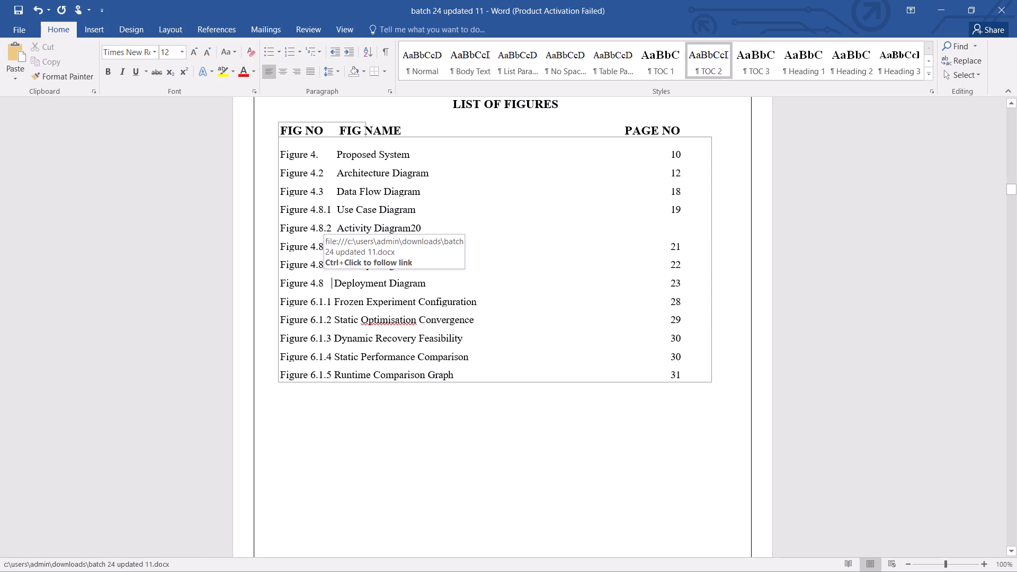
# Delete the Figure 4.8 Deployment Diagram entry's text and its line from the List of Figures.
pyautogui.moveTo(281, 283); pyautogui.dragTo(423, 278)
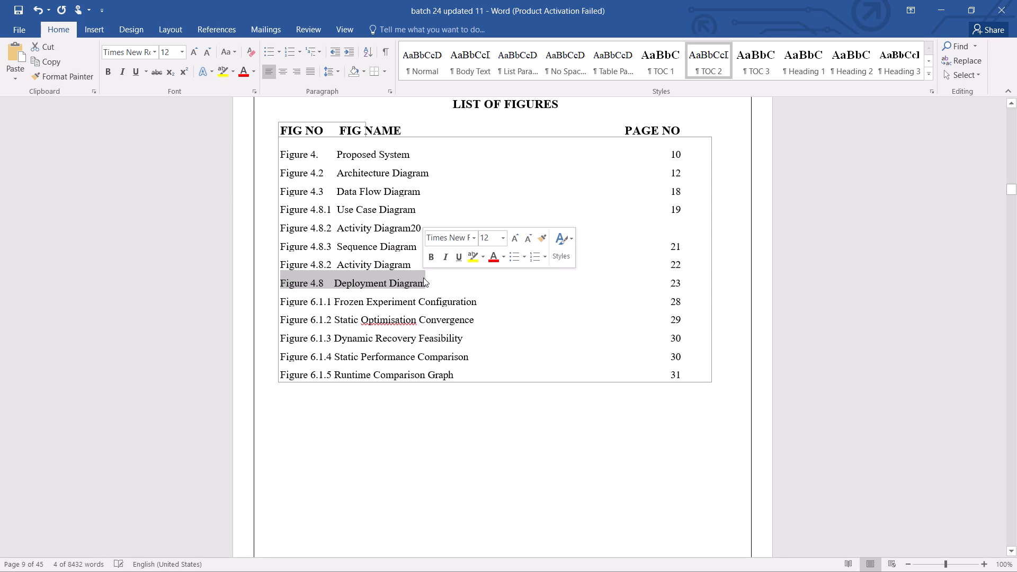
pyautogui.press('BackSpace')
pyautogui.press('BackSpace')
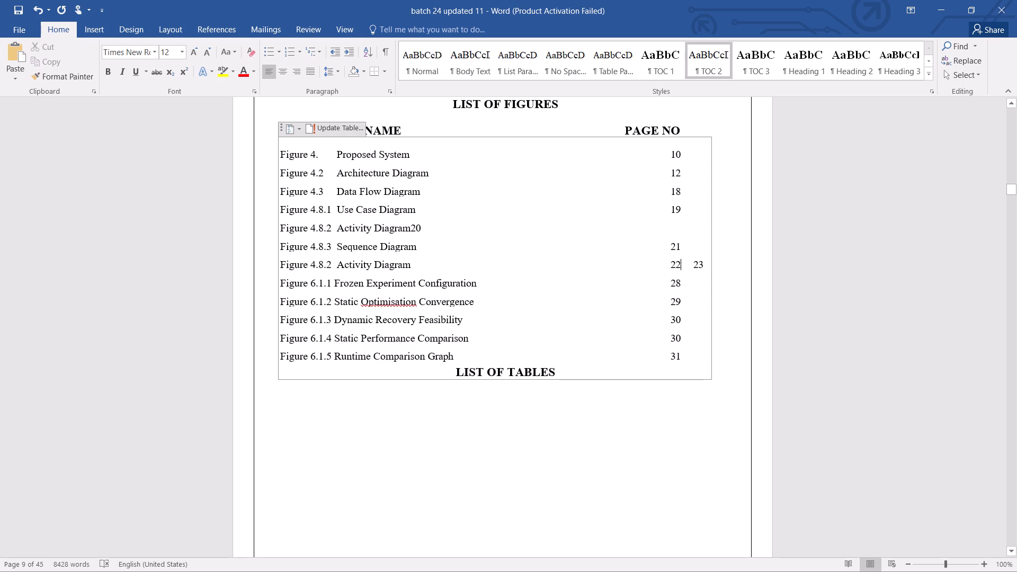
# Insert a line break after "Runtime Comparison Graph" to push the LIST OF TABLES heading off the page.
pyautogui.click(453, 358)
pyautogui.press('Return')
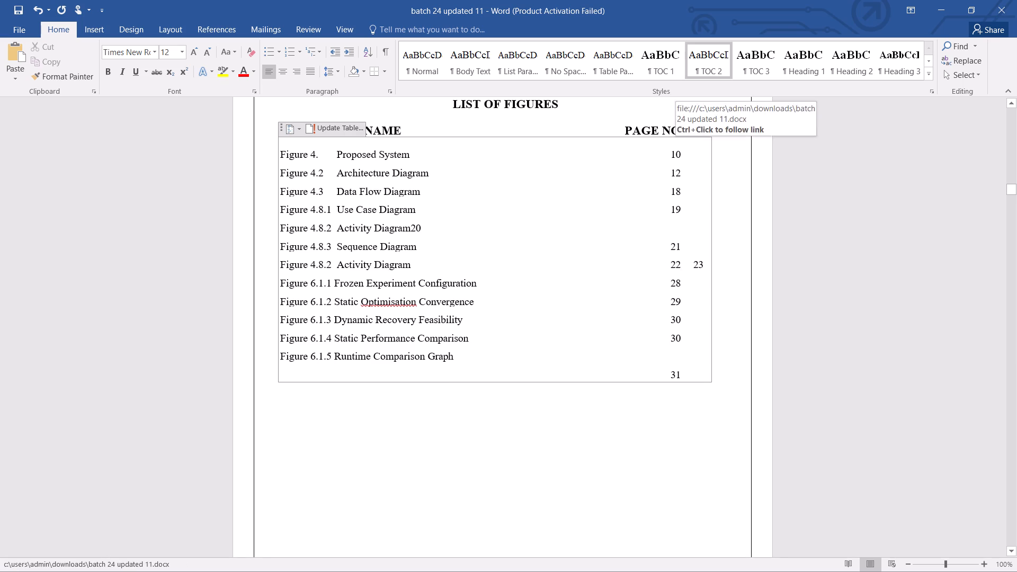
# Delete the leftover page number 23 from the end of the second Activity Diagram entry.
pyautogui.moveTo(692, 260); pyautogui.dragTo(702, 262)
pyautogui.press('BackSpace')
# Retype page number 20 in the Figure 4.8.2 Activity Diagram entry and space it over to line up under PAGE NO.
pyautogui.click(673, 223)
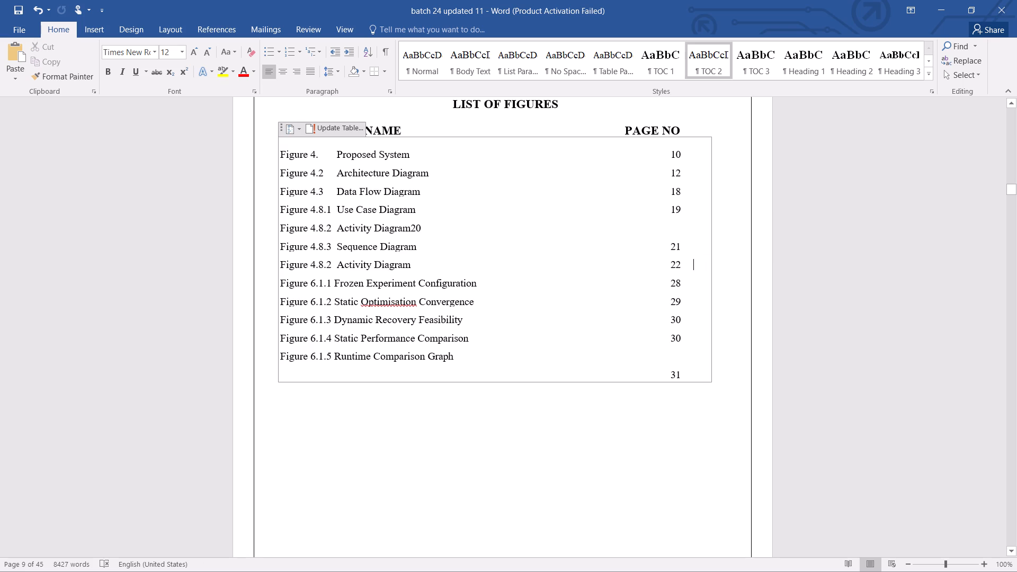
pyautogui.click(676, 233)
pyautogui.press('BackSpace')
pyautogui.press('BackSpace')
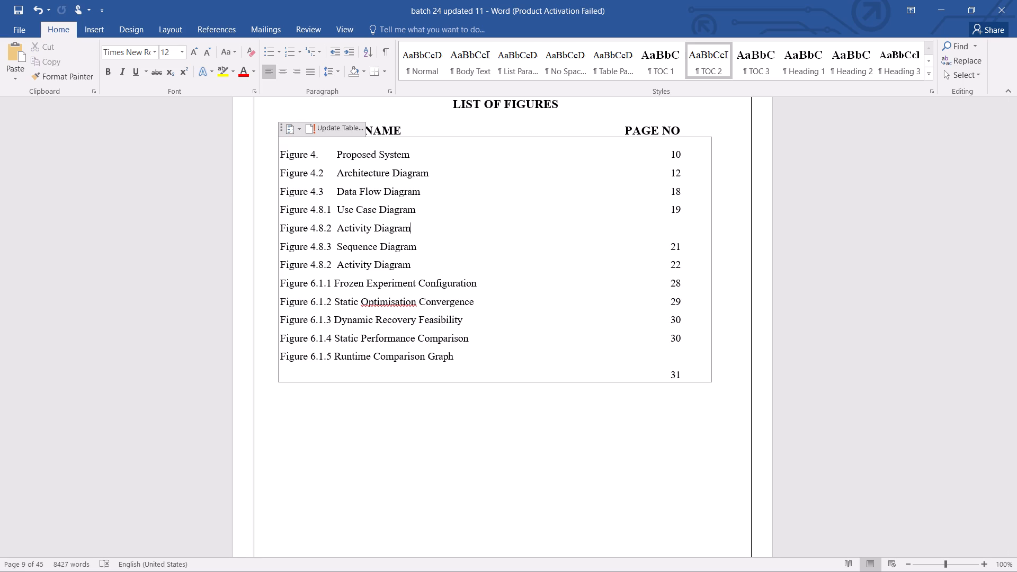
pyautogui.write('20')
pyautogui.press('Left')
pyautogui.press('Left')
pyautogui.press('space')
pyautogui.press('space')
pyautogui.press('space')
pyautogui.press('space')
pyautogui.press('space')
pyautogui.press('space')
pyautogui.press('space')
pyautogui.press('space')
pyautogui.press('space')
pyautogui.press('space')
pyautogui.press('space')
pyautogui.press('space')
pyautogui.press('space')
pyautogui.press('space')
pyautogui.press('space')
pyautogui.press('space')
pyautogui.press('space')
pyautogui.press('space')
pyautogui.press('space')
pyautogui.press('space')
pyautogui.press('space')
pyautogui.press('space')
pyautogui.press('space')
pyautogui.click(528, 222)
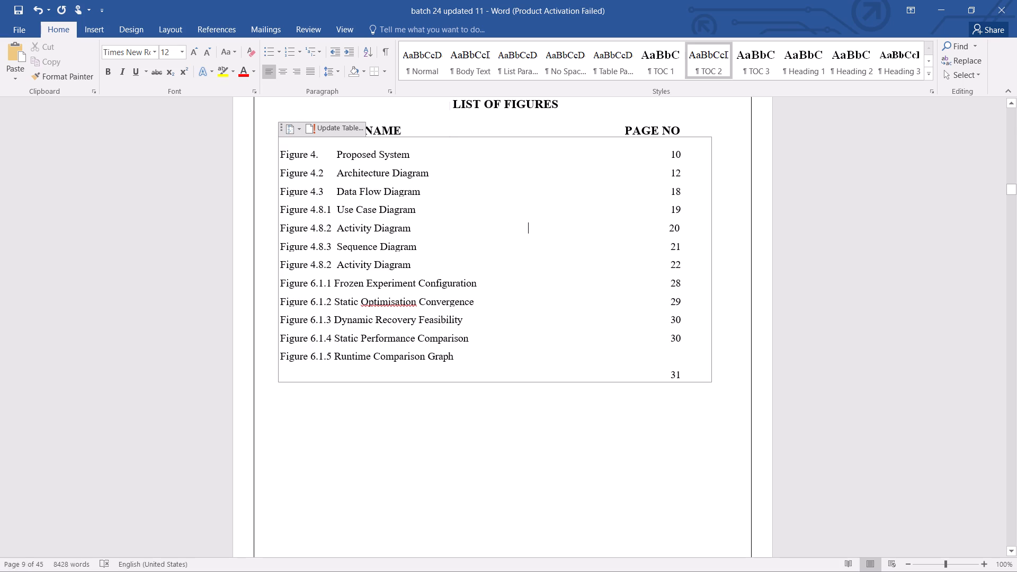
# Correct the Proposed System entry's number to Figure 4.1 and realign its name with the entries below.
pyautogui.click(317, 157)
pyautogui.press('1')
pyautogui.click(317, 157)
pyautogui.press('BackSpace')
pyautogui.press('Right')
pyautogui.press('1')
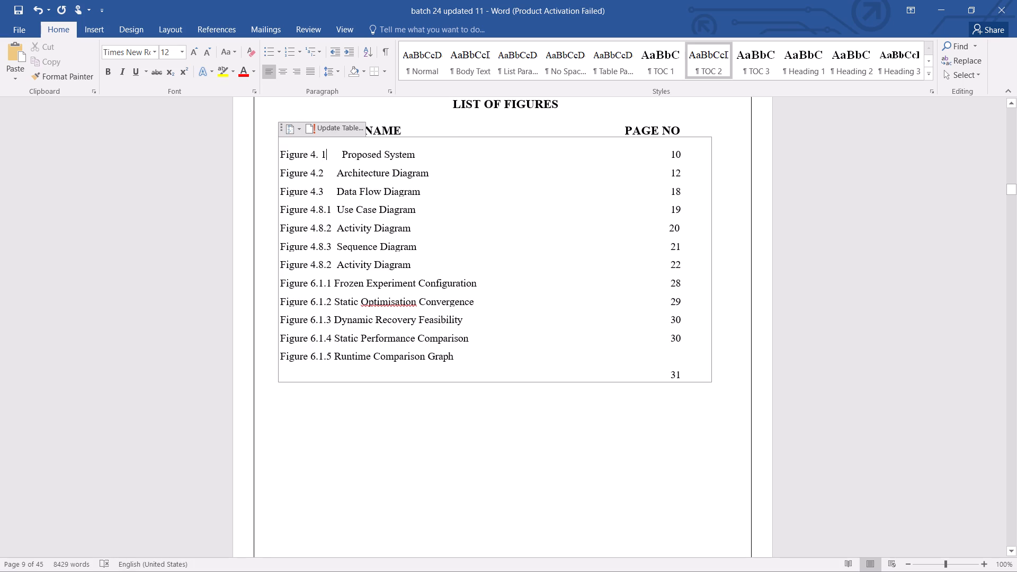
pyautogui.click(320, 156)
pyautogui.press('BackSpace')
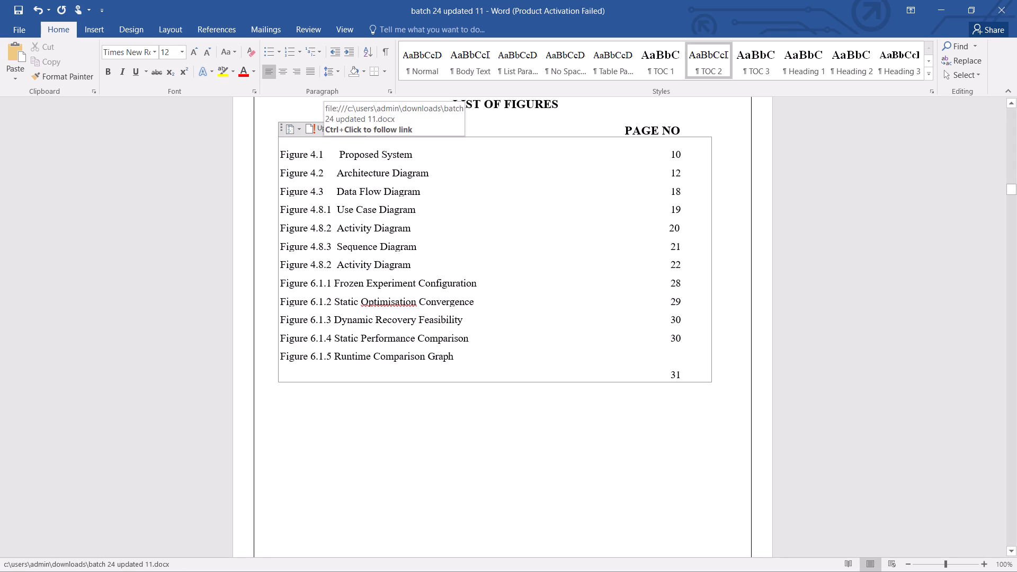
pyautogui.click(338, 157)
pyautogui.press('BackSpace')
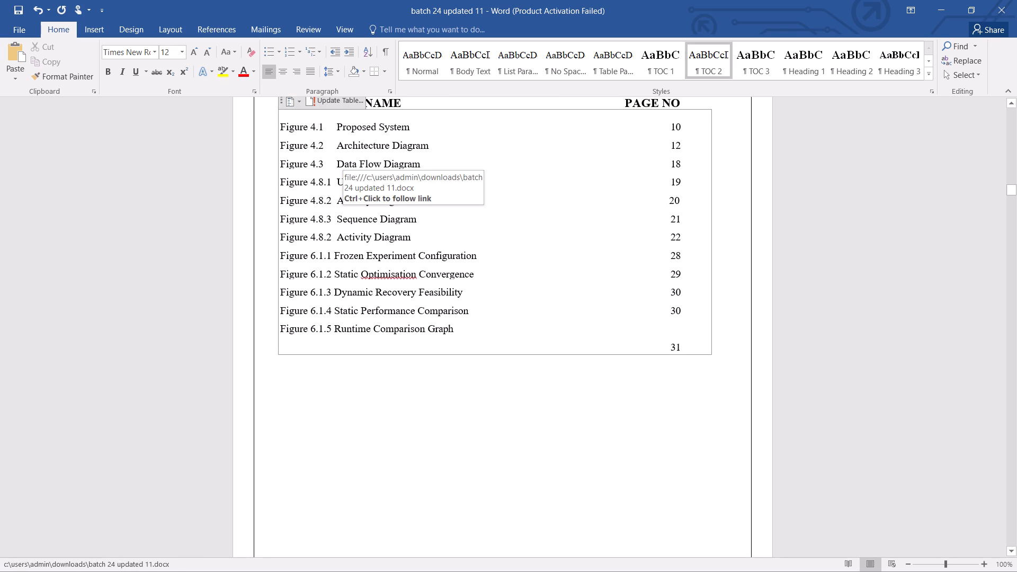
pyautogui.press('space')
pyautogui.press('BackSpace')
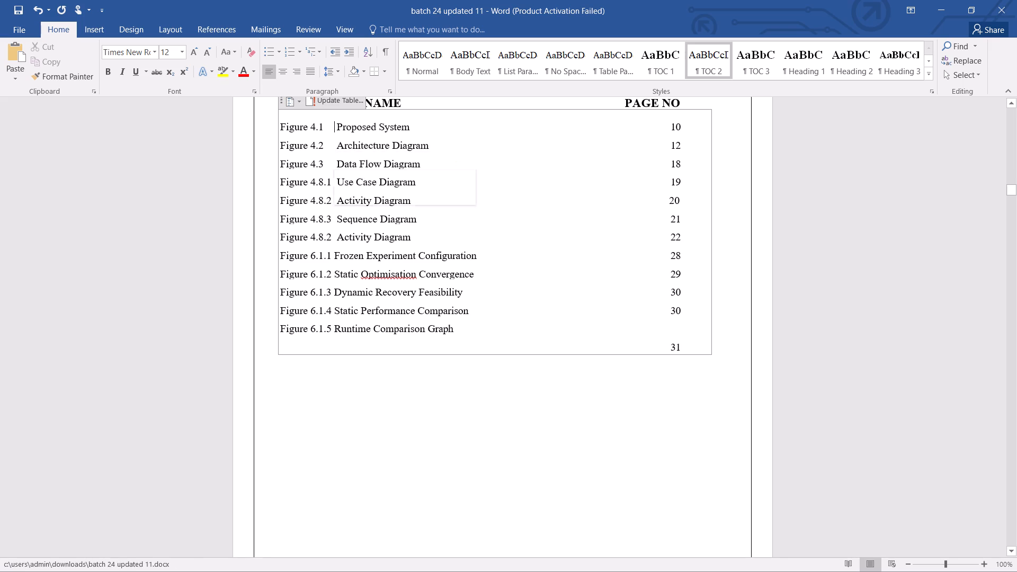
# Add one space before each figure name in the entries from Figure 4.1 Proposed System through Figure 4.8.3 Sequence Diagram.
pyautogui.click(335, 204)
pyautogui.press('Right')
pyautogui.press('space')
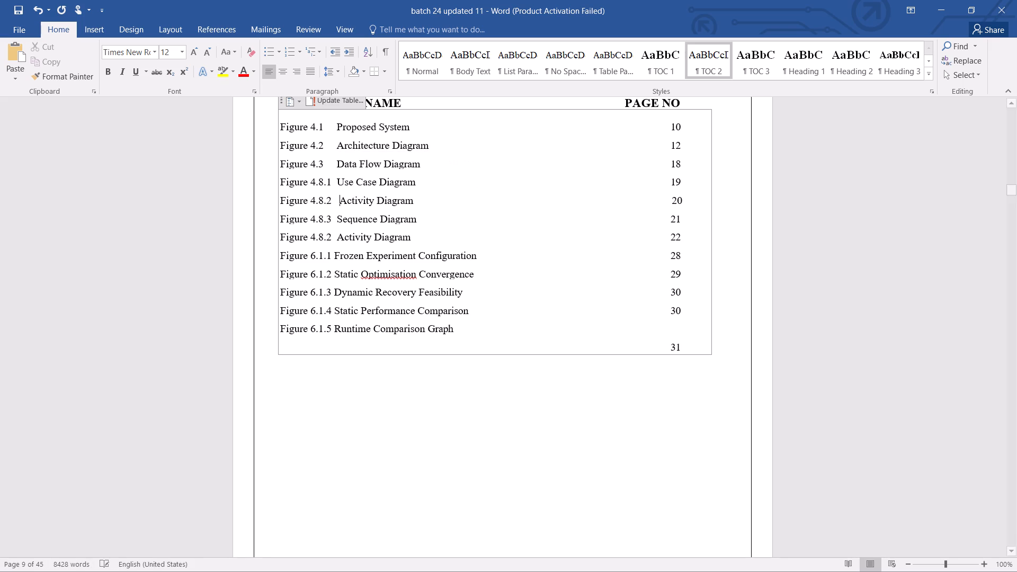
pyautogui.press('Down')
pyautogui.press('space')
pyautogui.press('Up')
pyautogui.press('Up')
pyautogui.press('space')
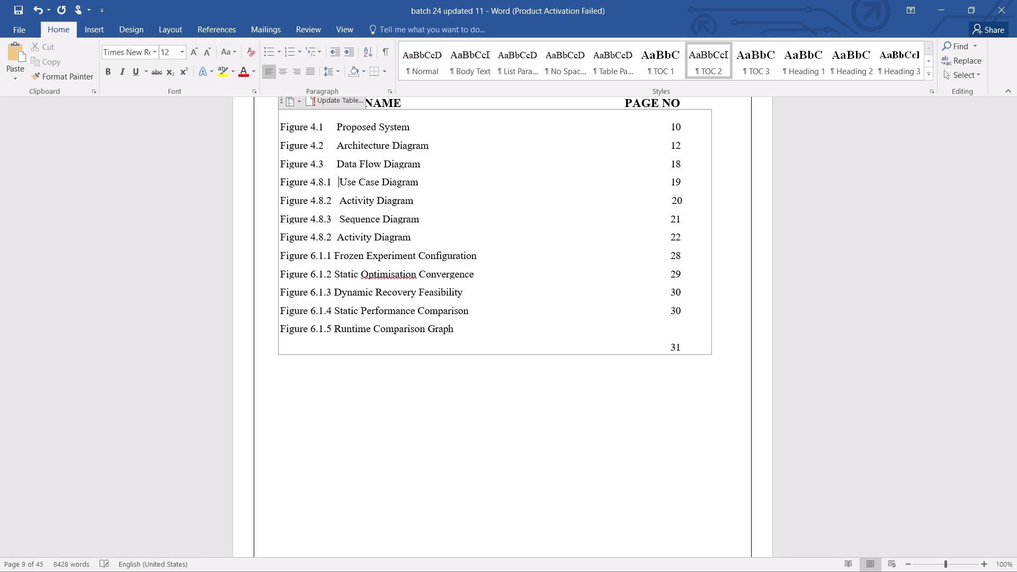
pyautogui.press('Up')
pyautogui.press('space')
pyautogui.press('Up')
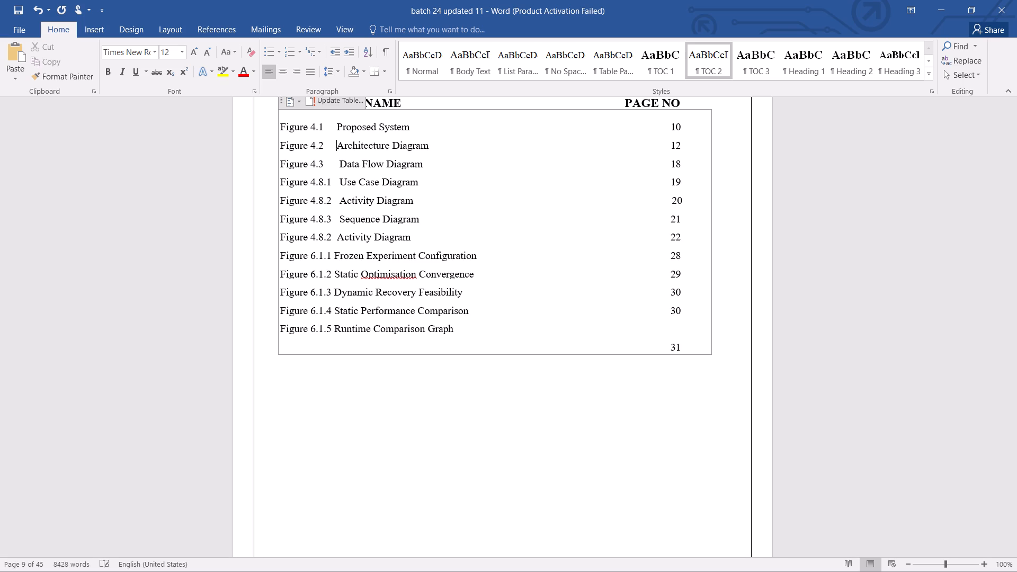
pyautogui.press('space')
pyautogui.press('Up')
pyautogui.press('space')
# Add two spaces before Frozen Experiment Configuration and one before the second Activity Diagram entry's name to align them.
pyautogui.press('Down')
pyautogui.press('Down')
pyautogui.press('Down')
pyautogui.press('Down')
pyautogui.press('Down')
pyautogui.press('Down')
pyautogui.press('Down')
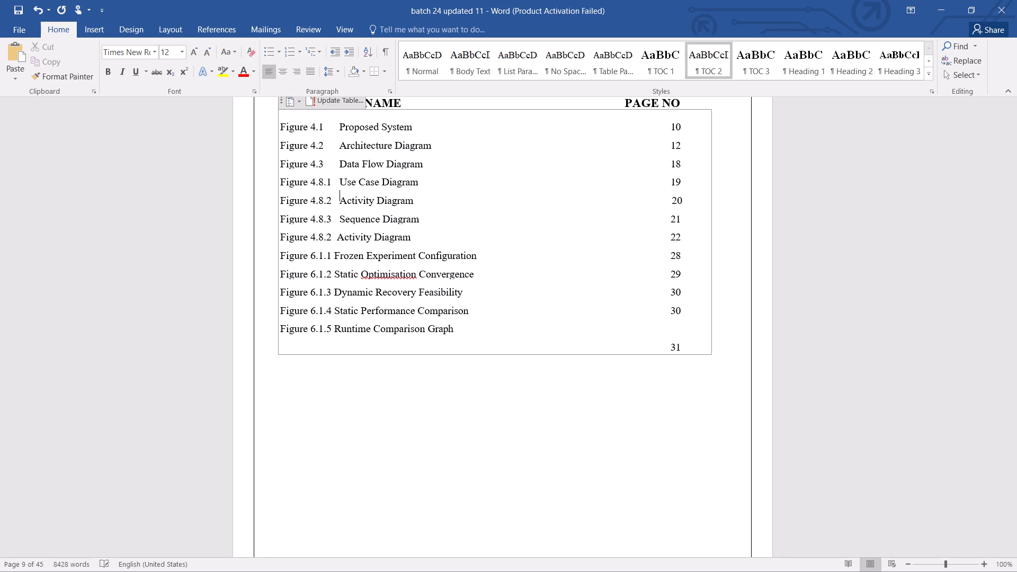
pyautogui.press('Left')
pyautogui.press('space')
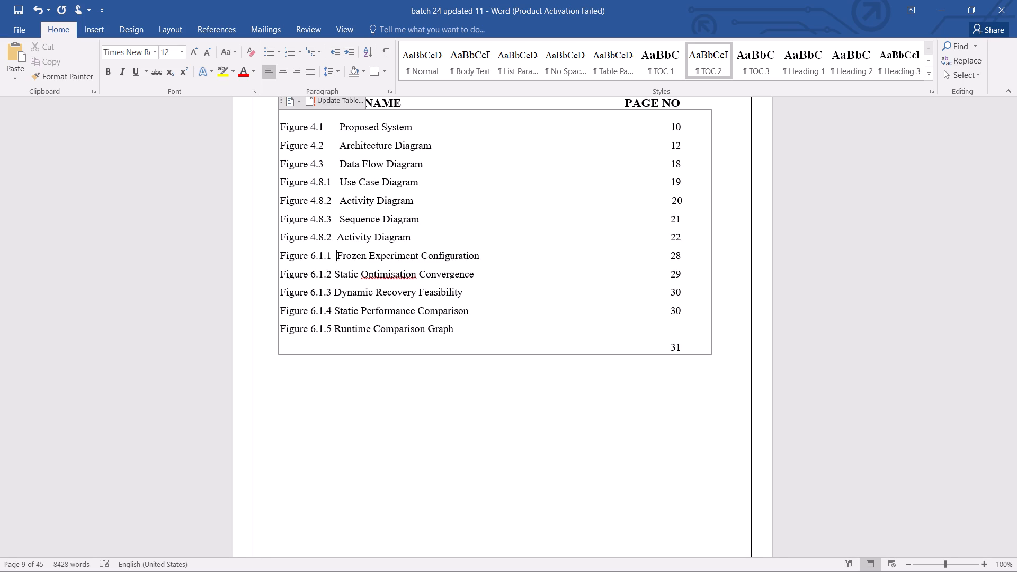
pyautogui.press('space')
pyautogui.press('Up')
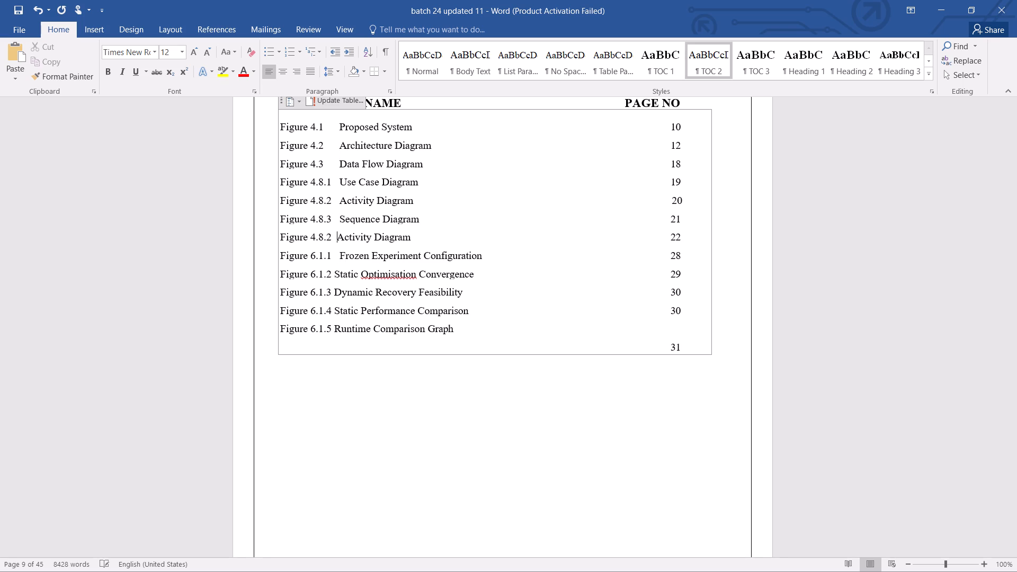
pyautogui.press('space')
# Add two spaces before each figure name in the Figure 6.1.2 through Figure 6.1.5 entries to align them.
pyautogui.press('Down')
pyautogui.press('Down')
pyautogui.press('Left')
pyautogui.press('space')
pyautogui.press('space')
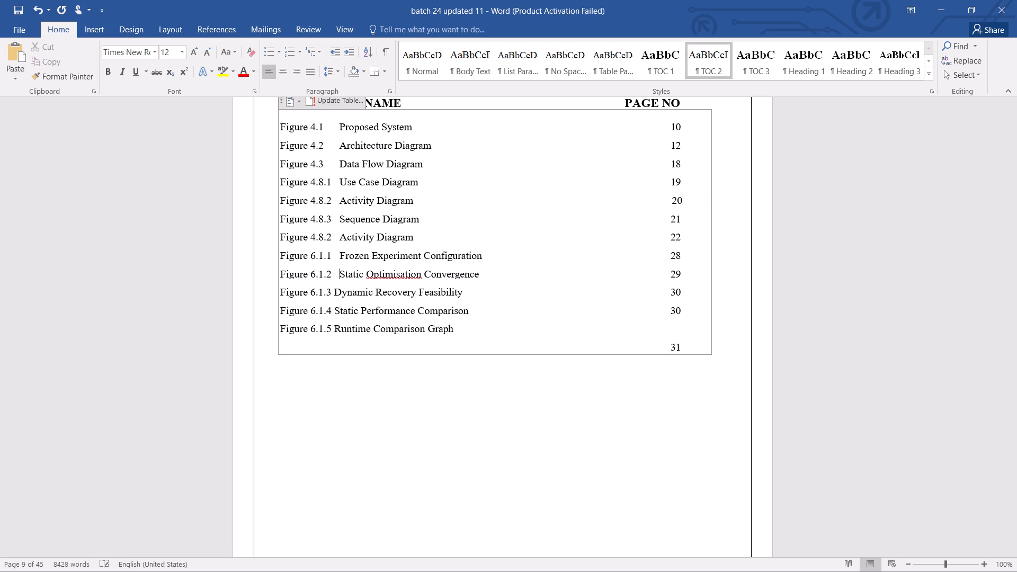
pyautogui.press('Down')
pyautogui.press('Left')
pyautogui.press('space')
pyautogui.press('space')
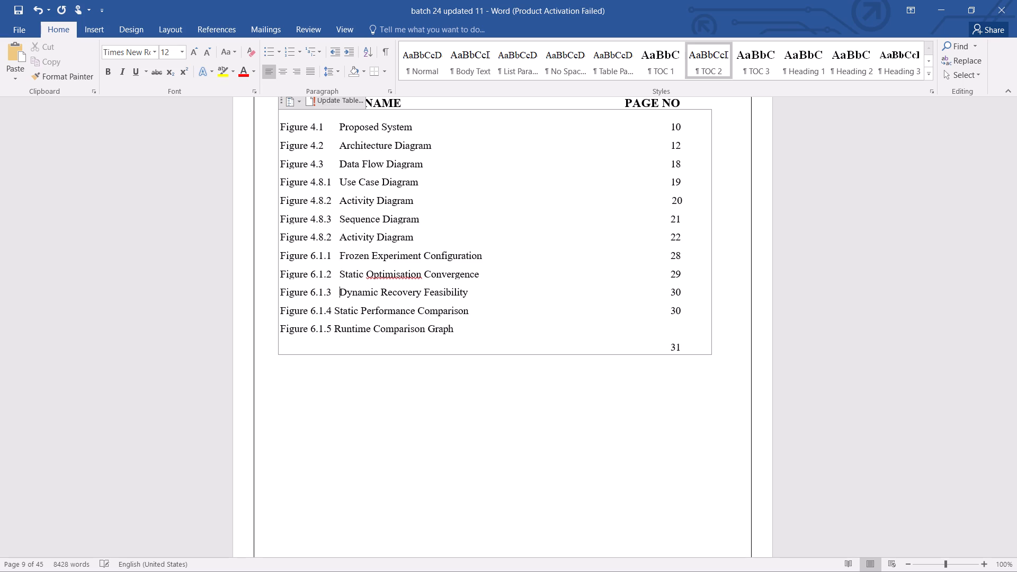
pyautogui.press('Down')
pyautogui.press('Left')
pyautogui.press('space')
pyautogui.press('space')
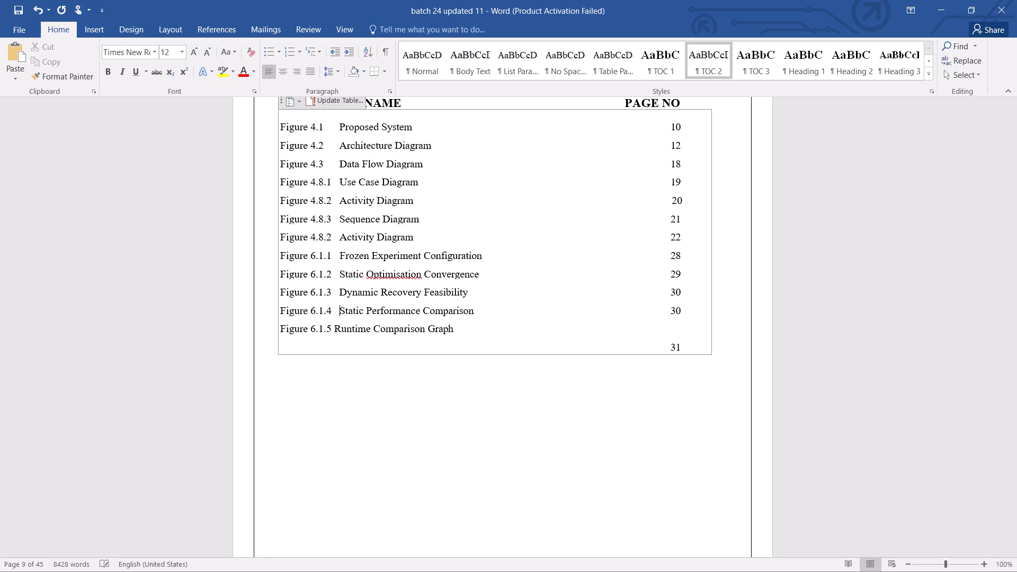
pyautogui.press('Down')
pyautogui.press('Left')
pyautogui.press('space')
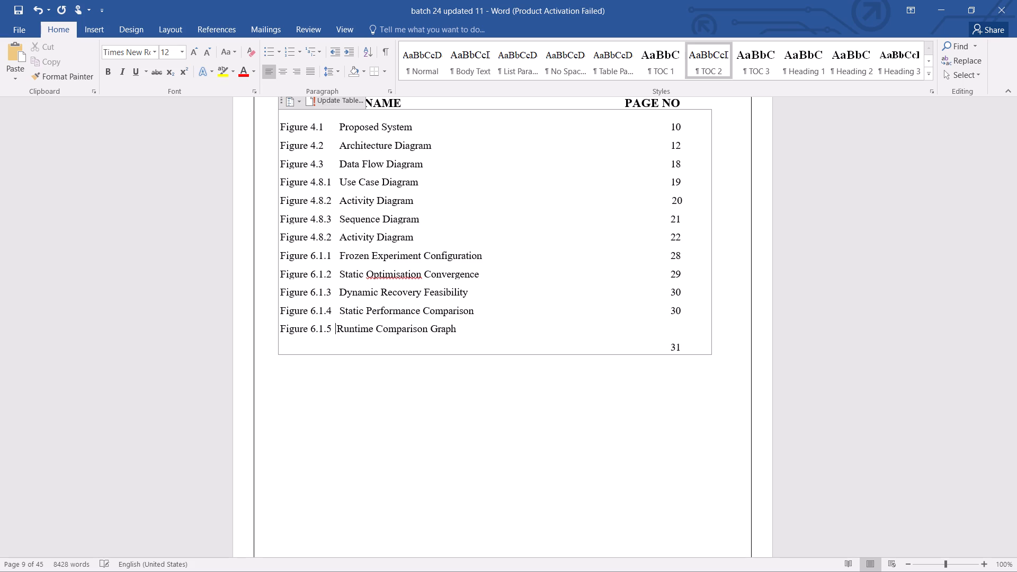
pyautogui.press('space')
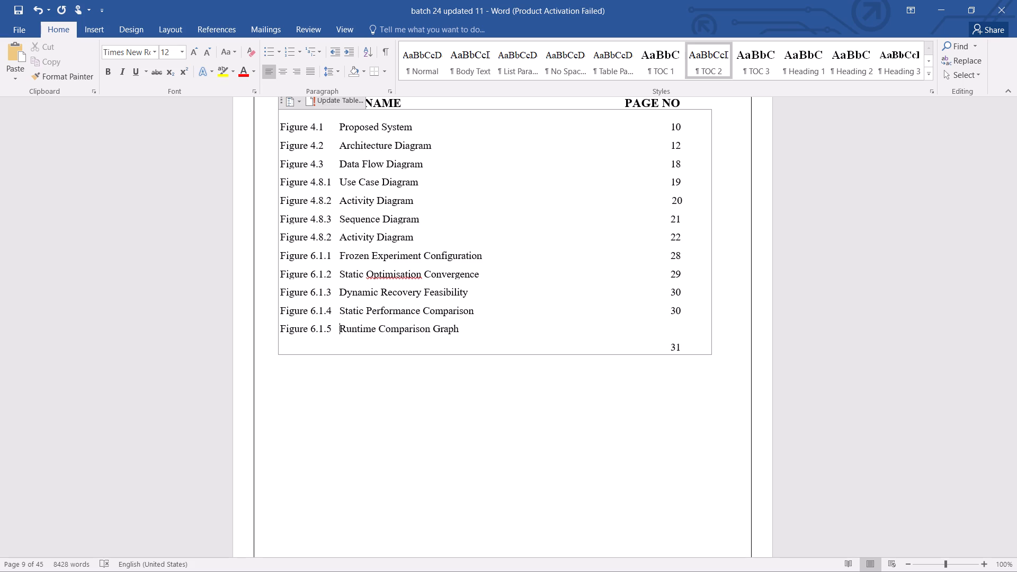
# Save the report document.
pyautogui.hotkey('ctrl', 's')
pyautogui.click(20, 35)
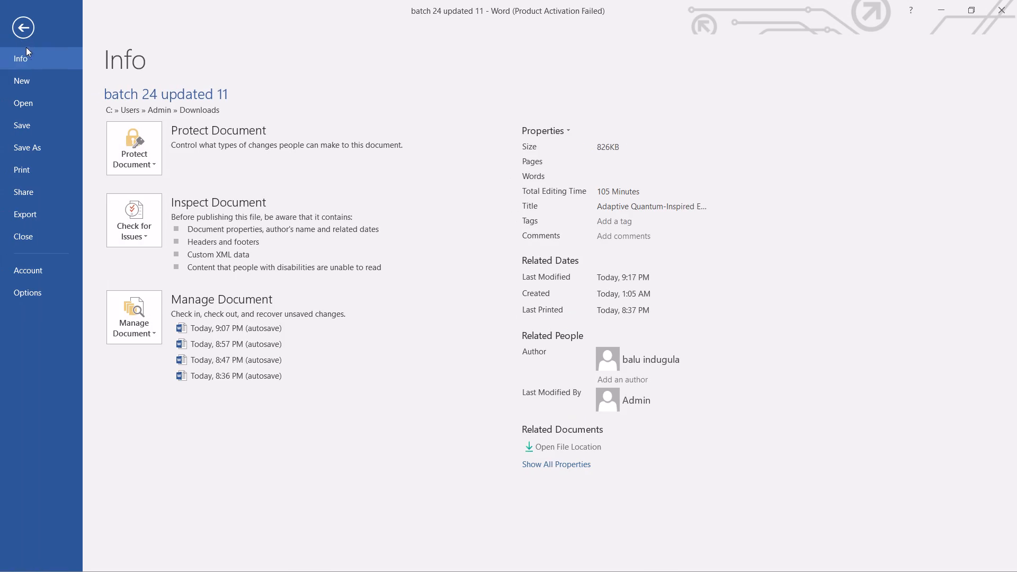
pyautogui.click(57, 123)
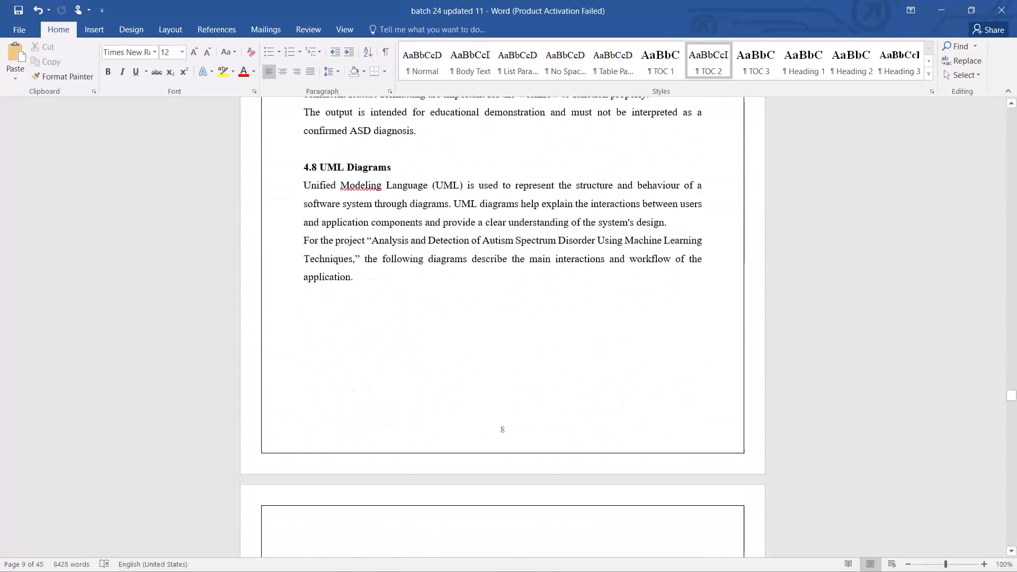
# Remove the blank space above the "1. Use Case Diagram" heading in section 4.8 and insert one line break before it.
pyautogui.doubleClick(595, 243)
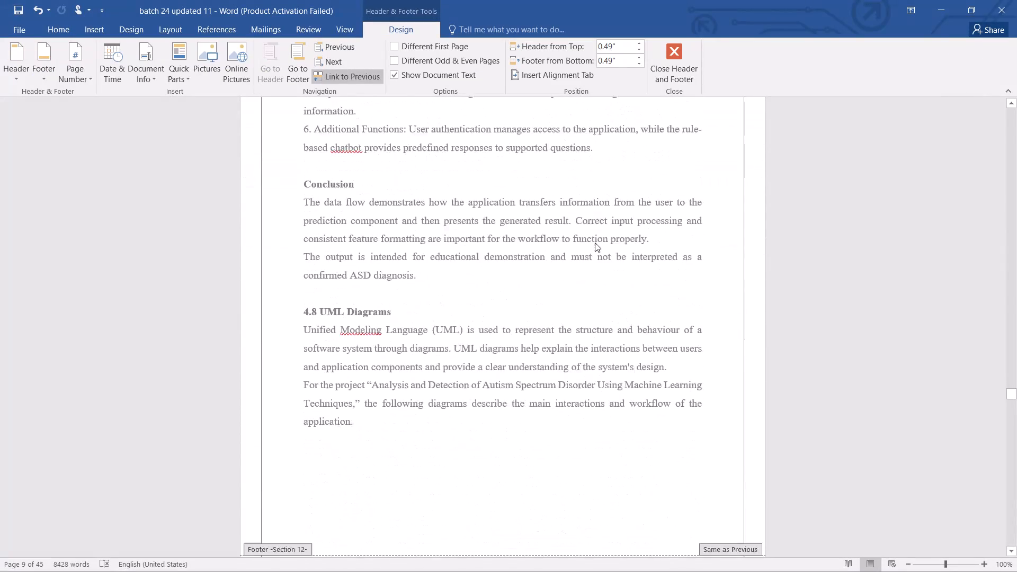
pyautogui.click(670, 43)
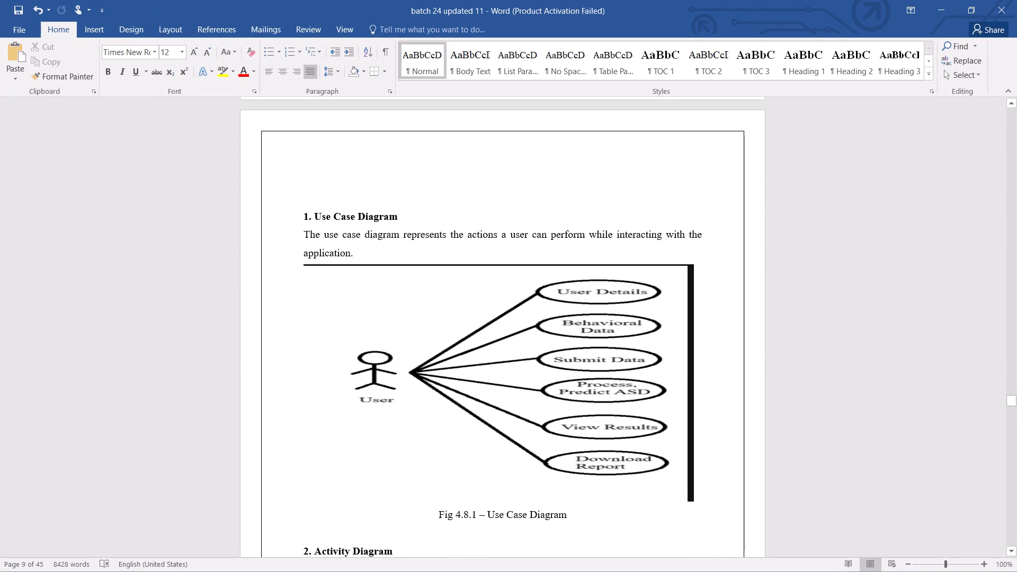
pyautogui.click(298, 211)
pyautogui.press('BackSpace')
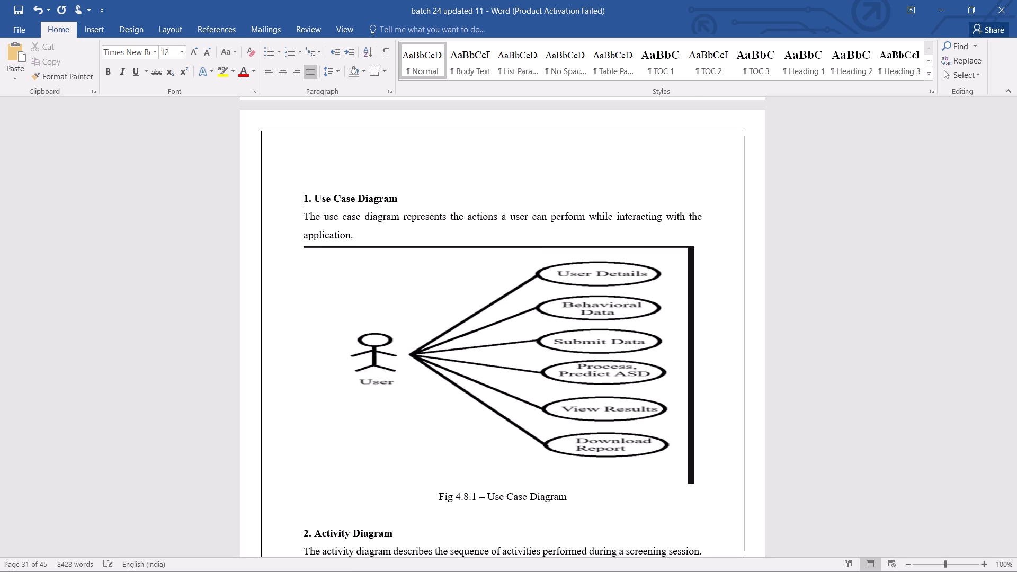
pyautogui.press('BackSpace')
pyautogui.press('BackSpace')
pyautogui.press('Return')
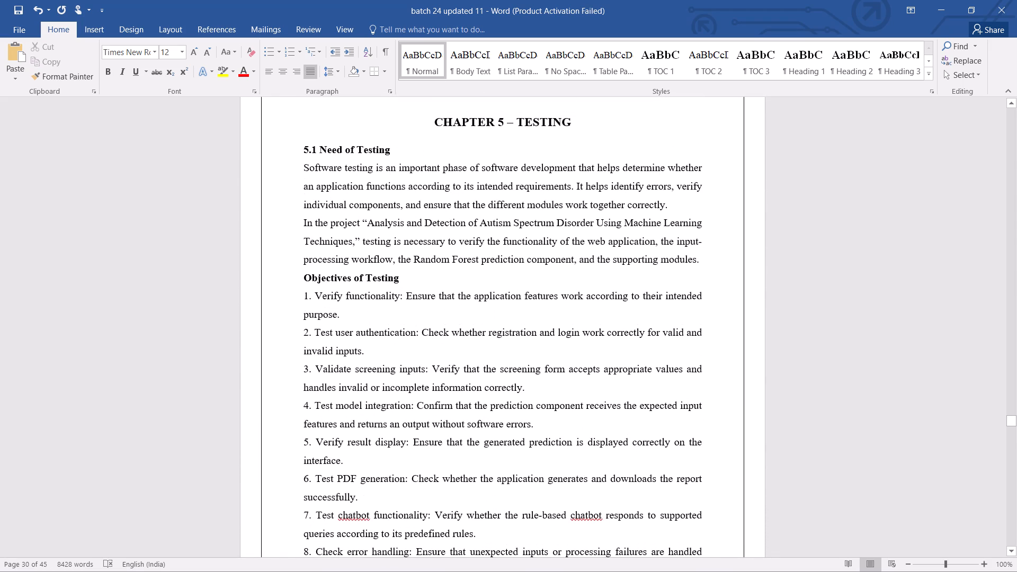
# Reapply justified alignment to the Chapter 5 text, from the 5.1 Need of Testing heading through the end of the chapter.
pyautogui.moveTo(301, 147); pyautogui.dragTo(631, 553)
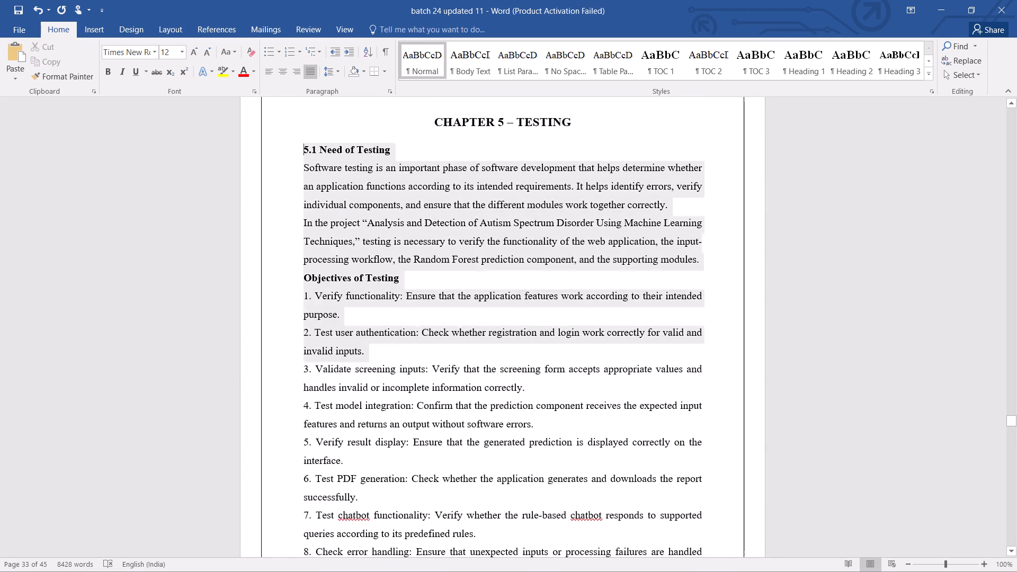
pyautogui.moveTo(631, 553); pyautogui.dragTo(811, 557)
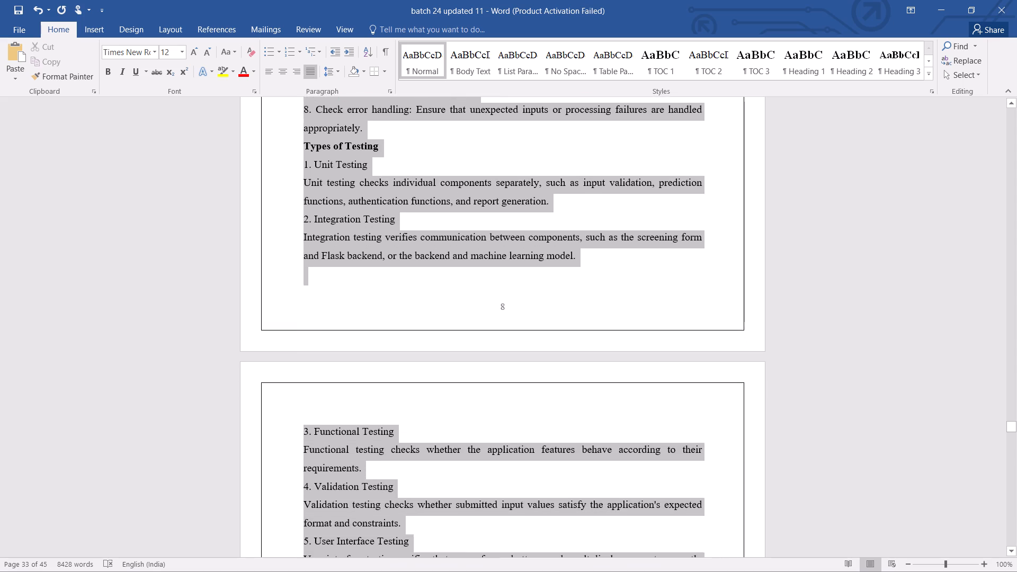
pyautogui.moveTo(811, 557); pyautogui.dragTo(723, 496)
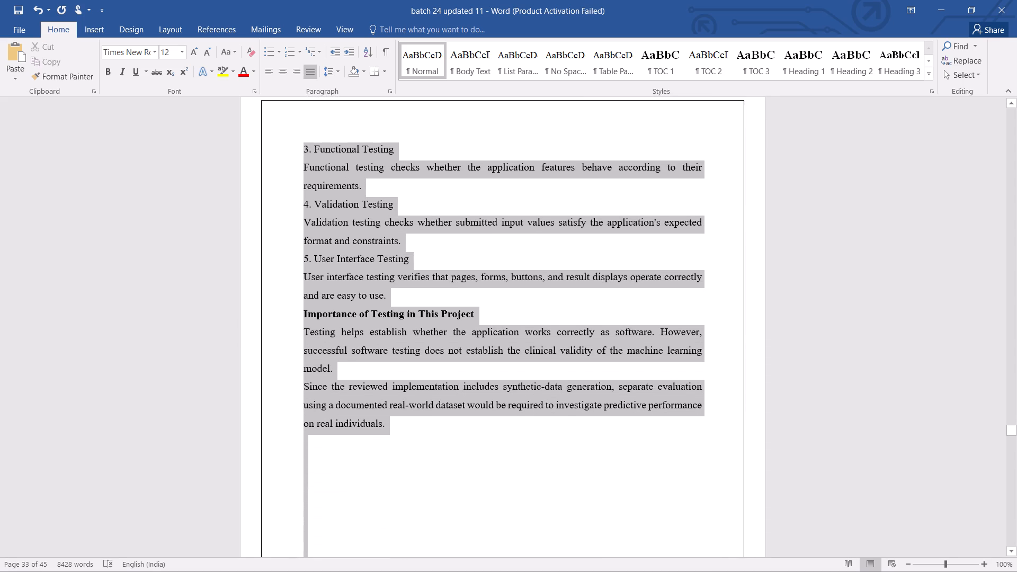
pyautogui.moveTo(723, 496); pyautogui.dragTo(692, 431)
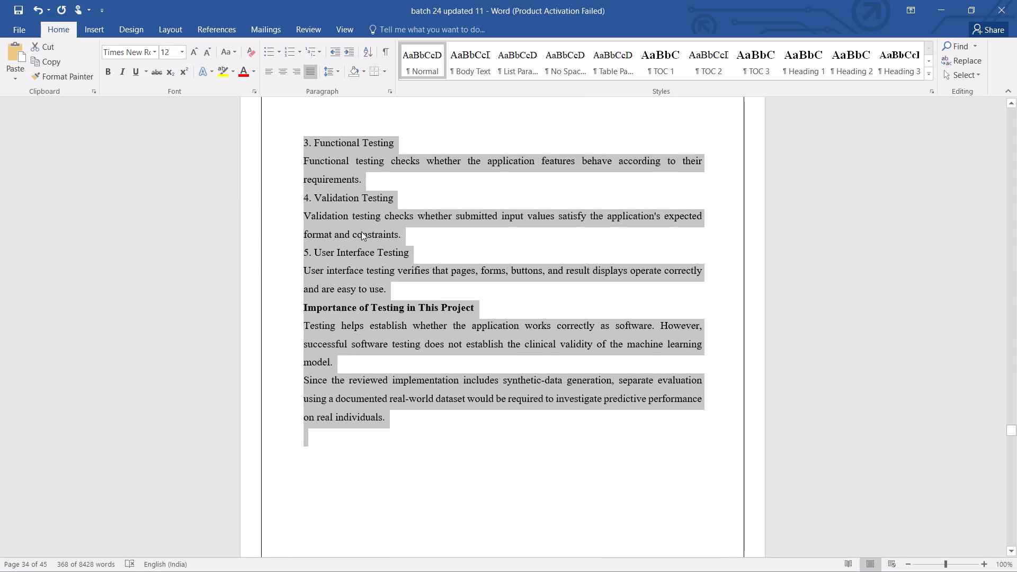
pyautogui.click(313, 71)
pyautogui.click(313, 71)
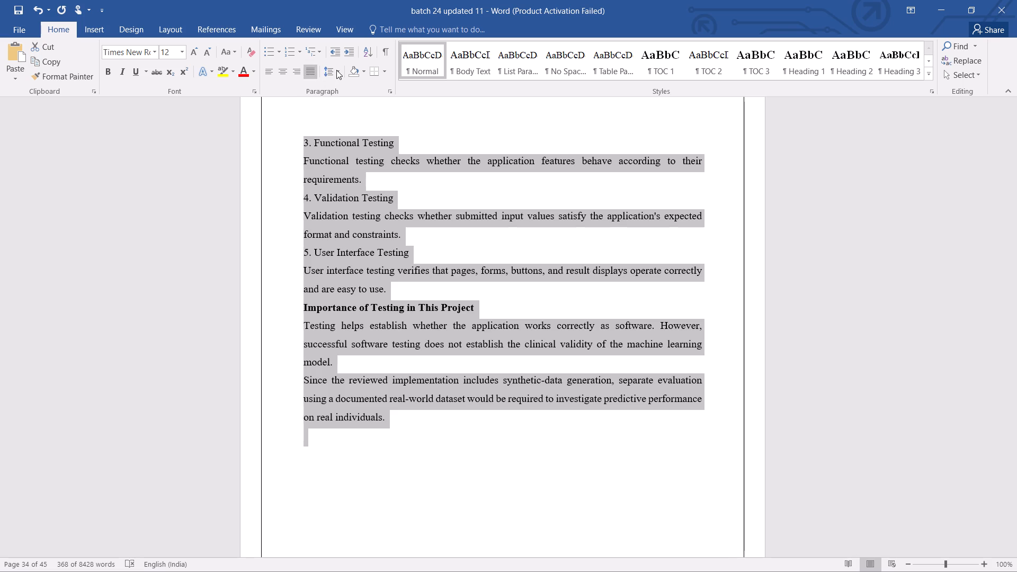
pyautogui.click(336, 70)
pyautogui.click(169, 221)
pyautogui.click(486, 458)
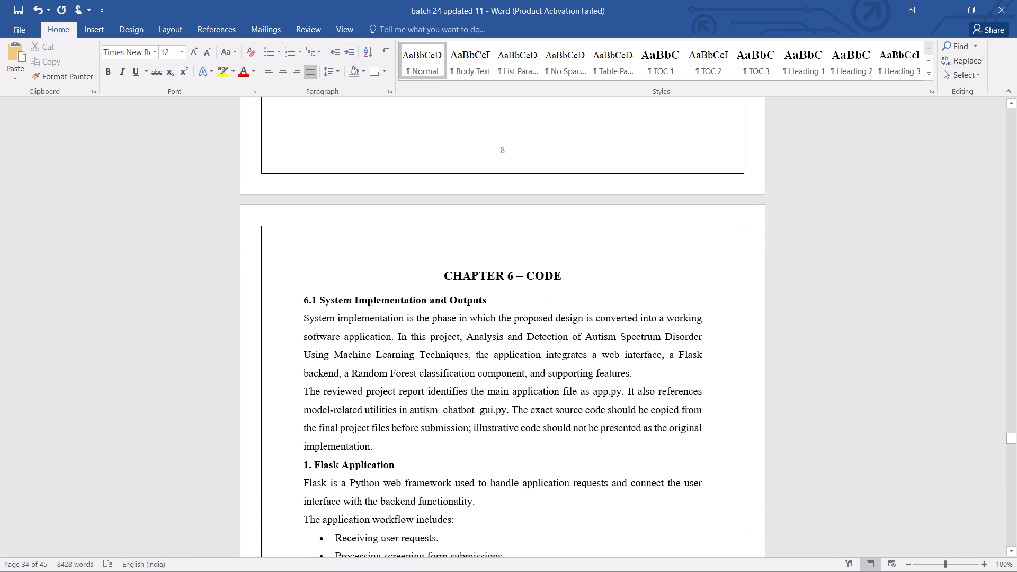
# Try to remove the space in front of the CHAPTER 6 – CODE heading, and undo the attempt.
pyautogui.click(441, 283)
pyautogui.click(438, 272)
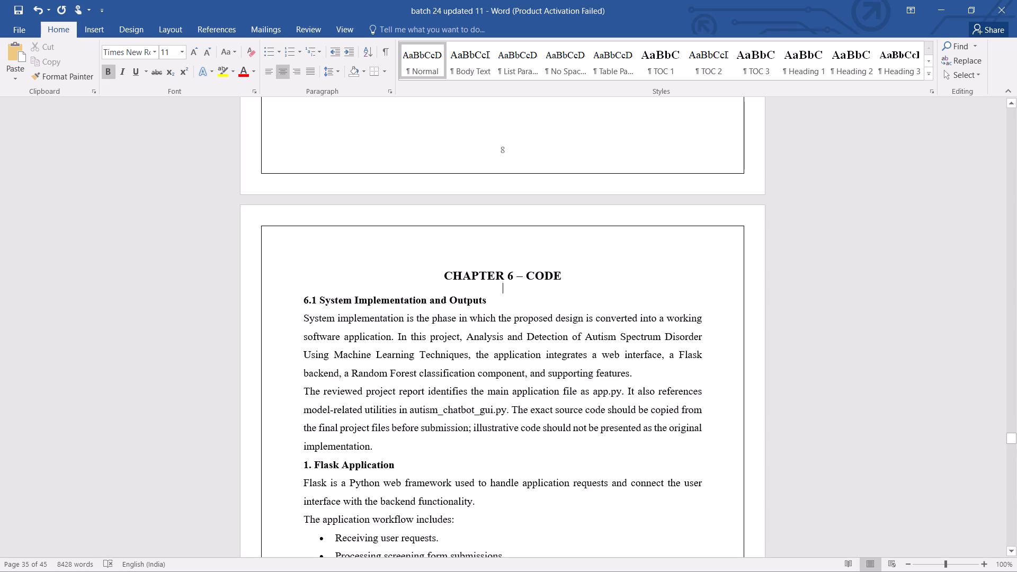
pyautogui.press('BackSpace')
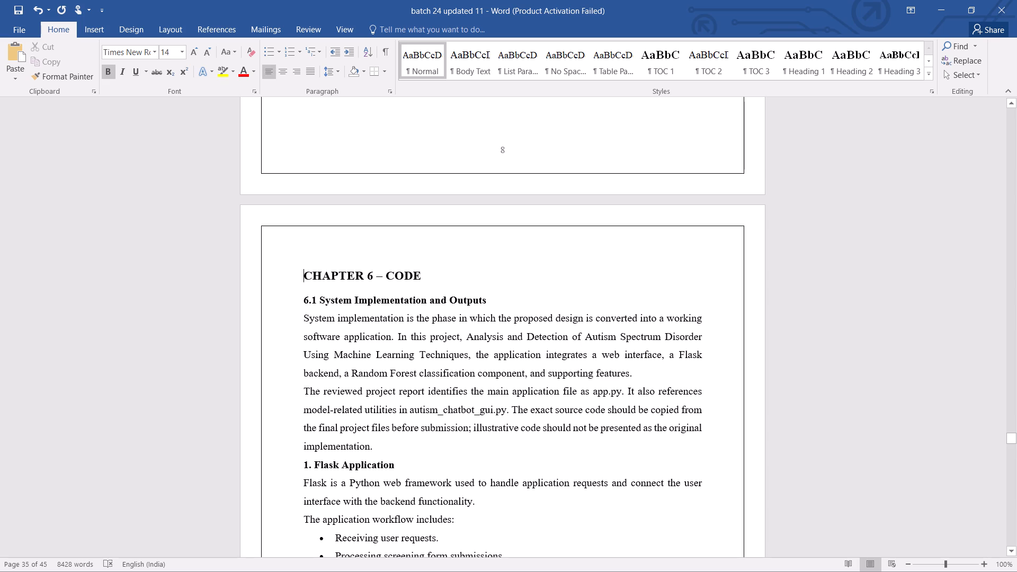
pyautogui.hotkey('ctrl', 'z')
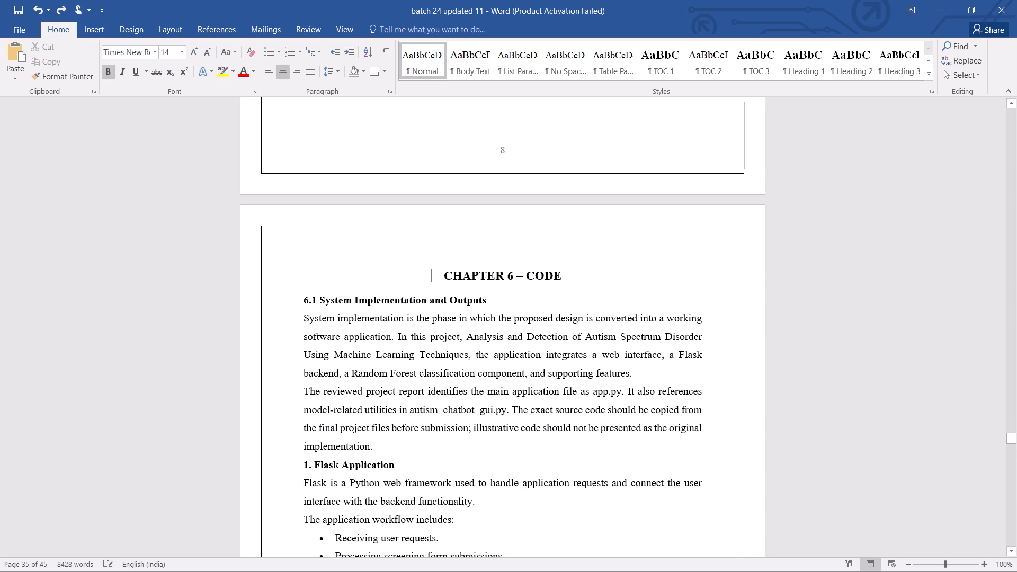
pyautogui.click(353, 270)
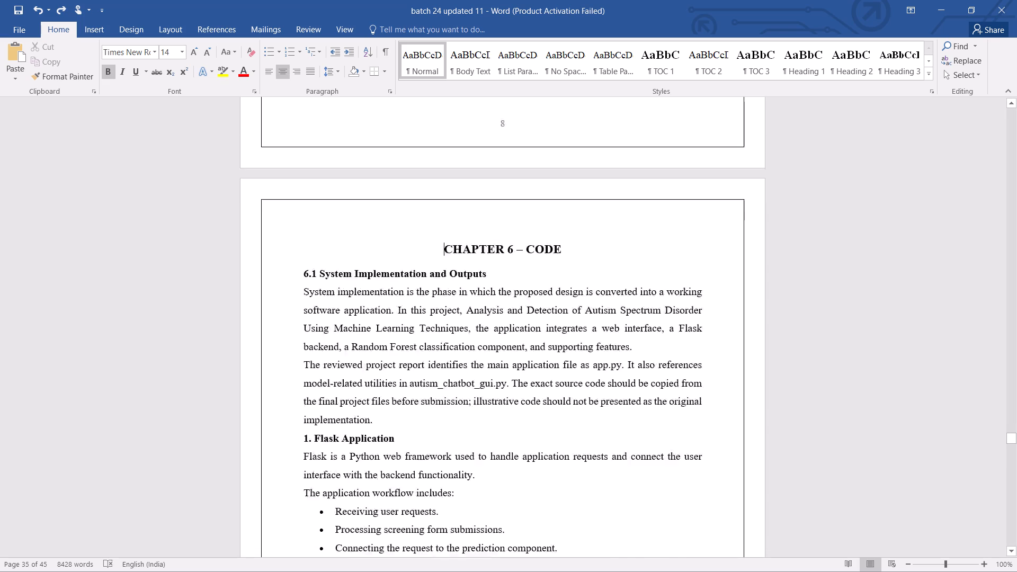